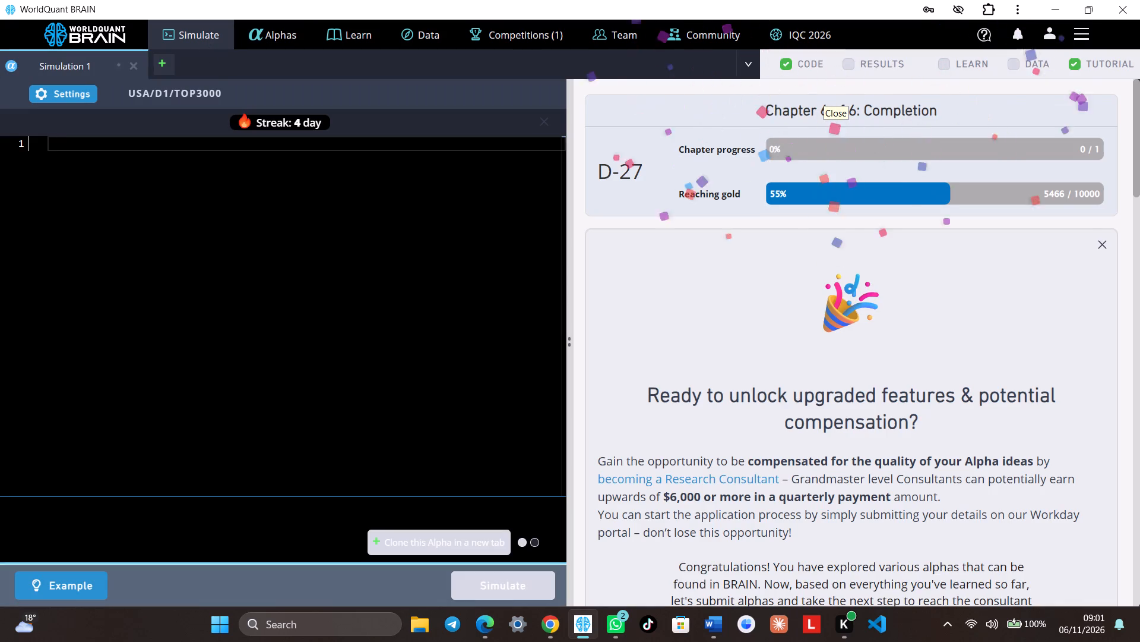
Enter the expression impairment_loss_goodwill/parkinson_volatility_120 in Simulation 1 and run the simulation.
{"action": "left_click", "coordinate": [198, 145]}
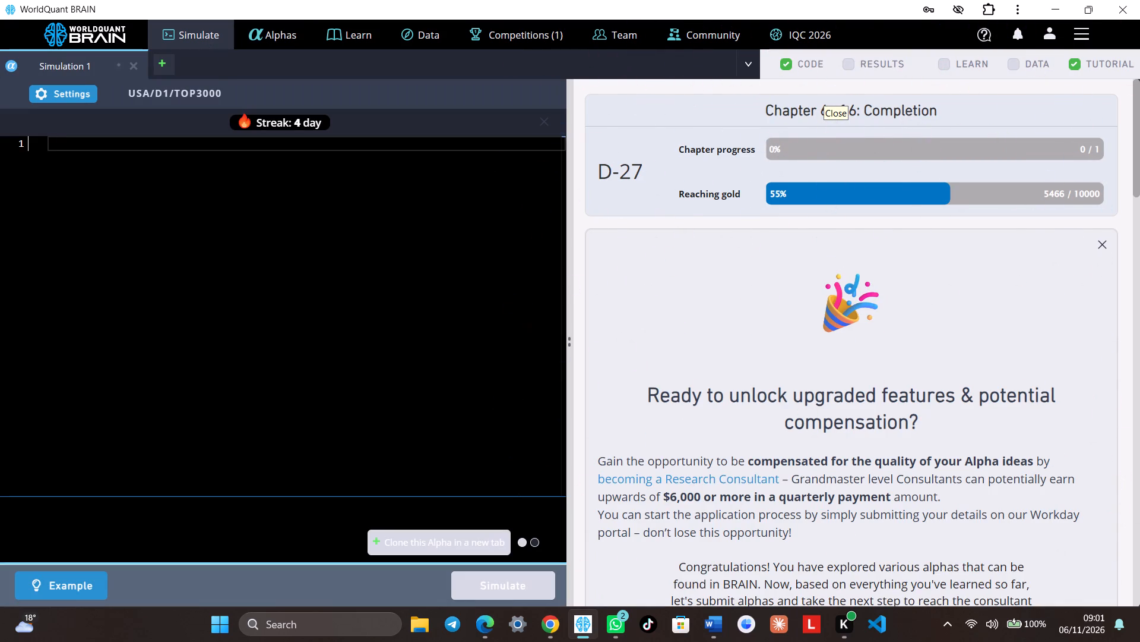
{"action": "type", "text": "im"}
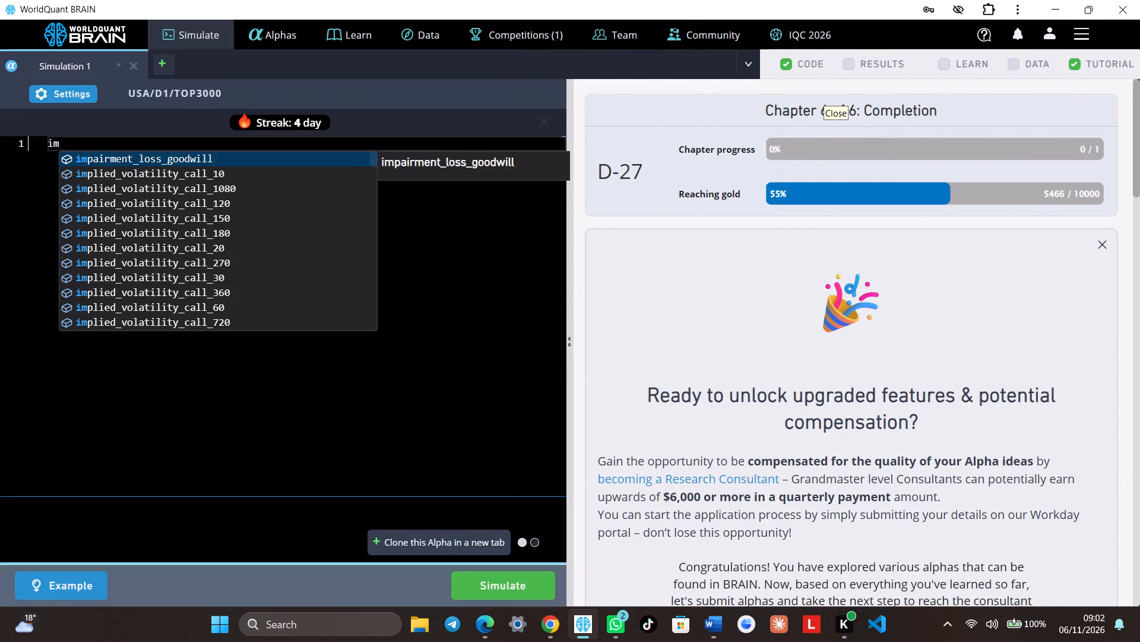
{"action": "left_click", "coordinate": [107, 156]}
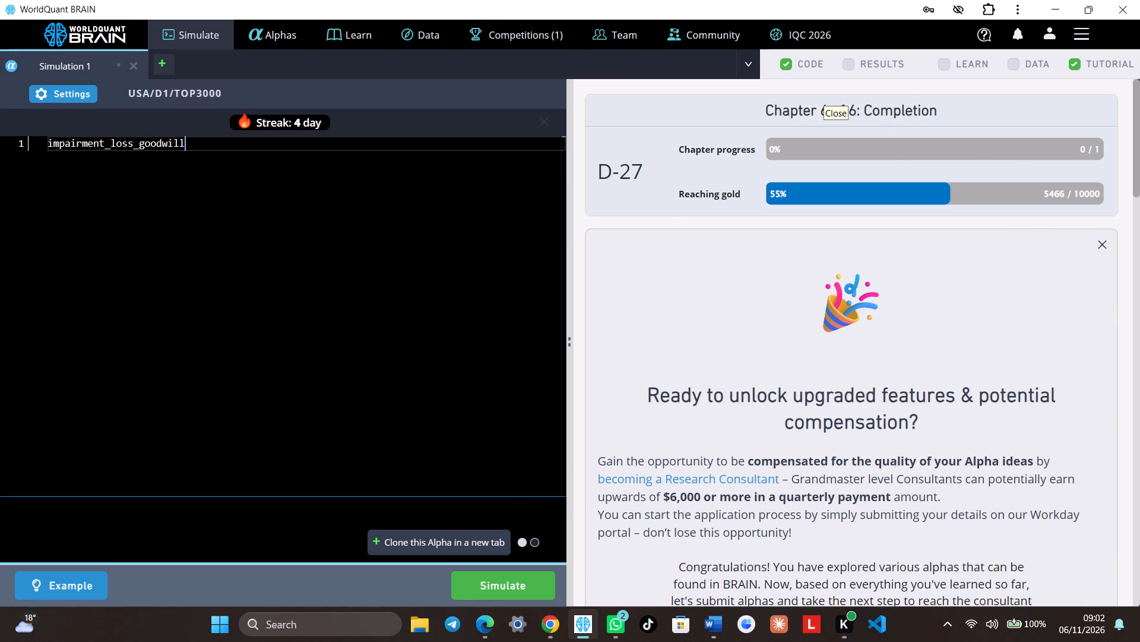
{"action": "key", "text": "slash"}
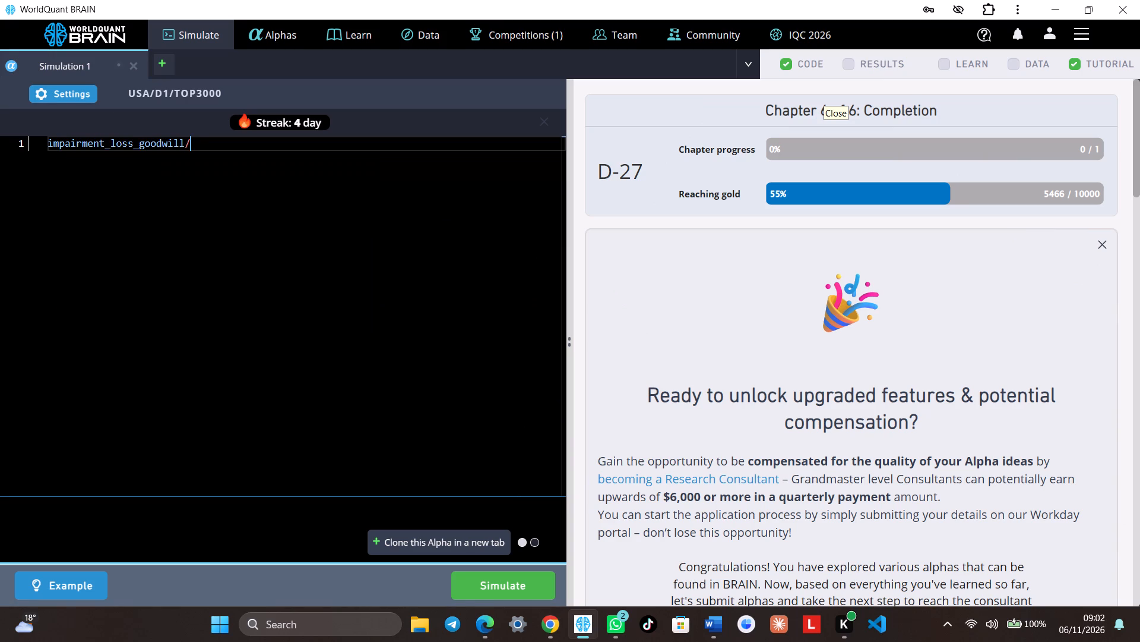
{"action": "key", "text": "p"}
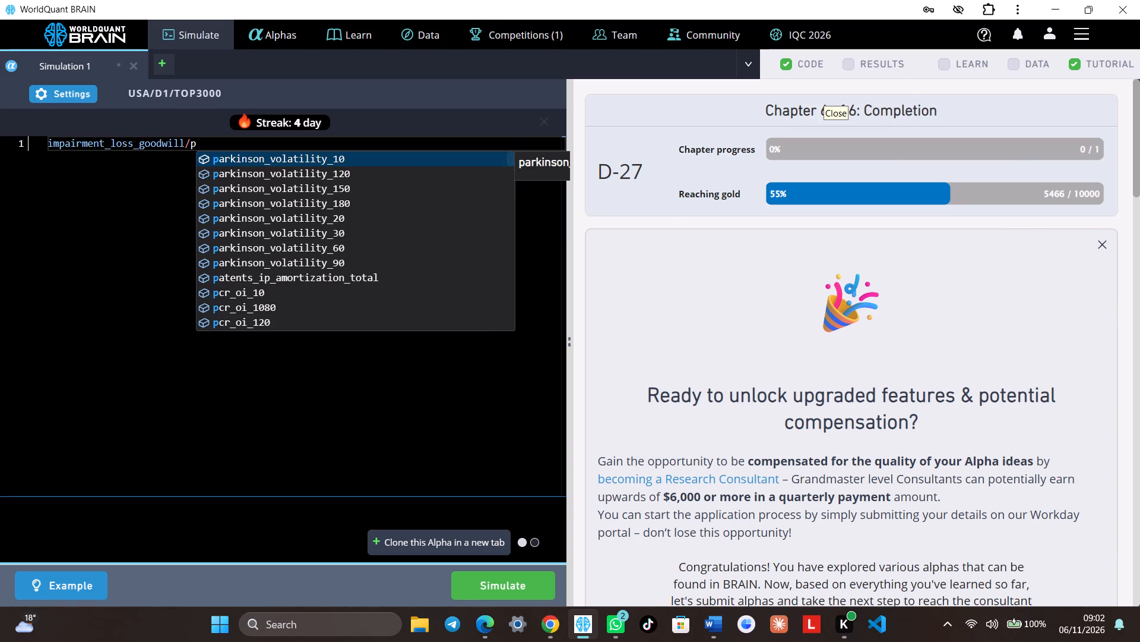
{"action": "left_click", "coordinate": [222, 169]}
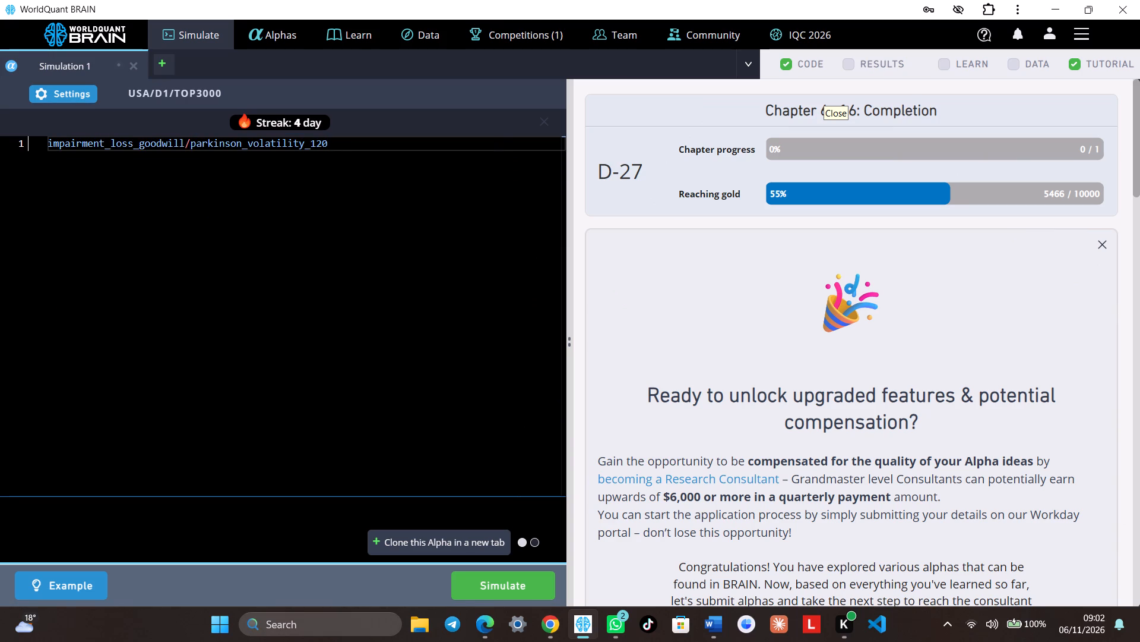
{"action": "left_click", "coordinate": [459, 594]}
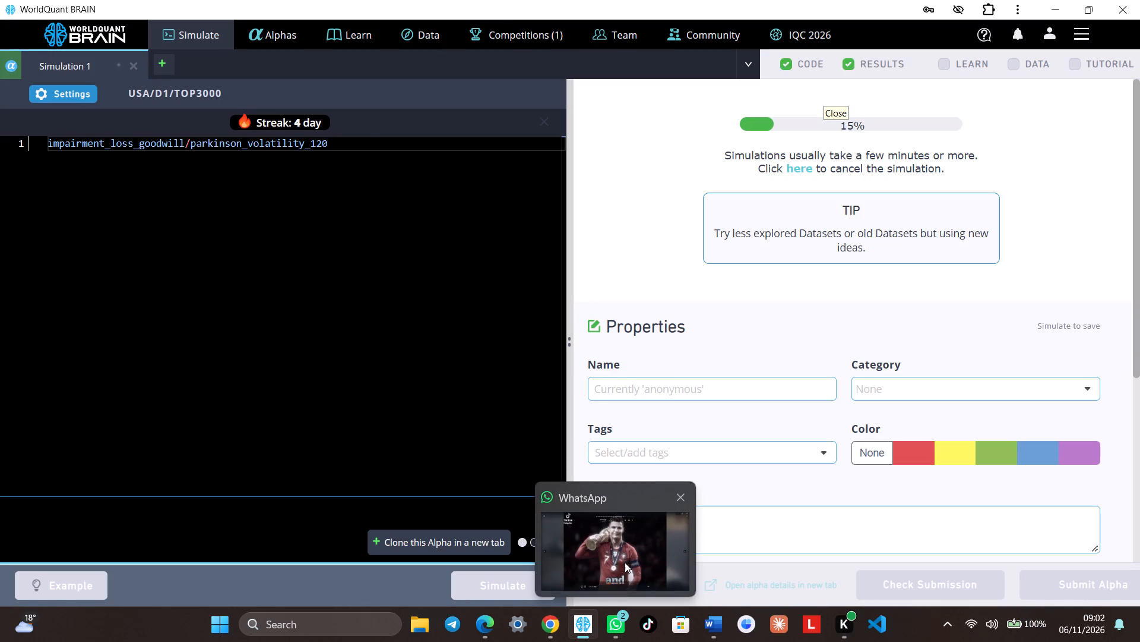
Close the WhatsApp window.
{"action": "left_click", "coordinate": [677, 496]}
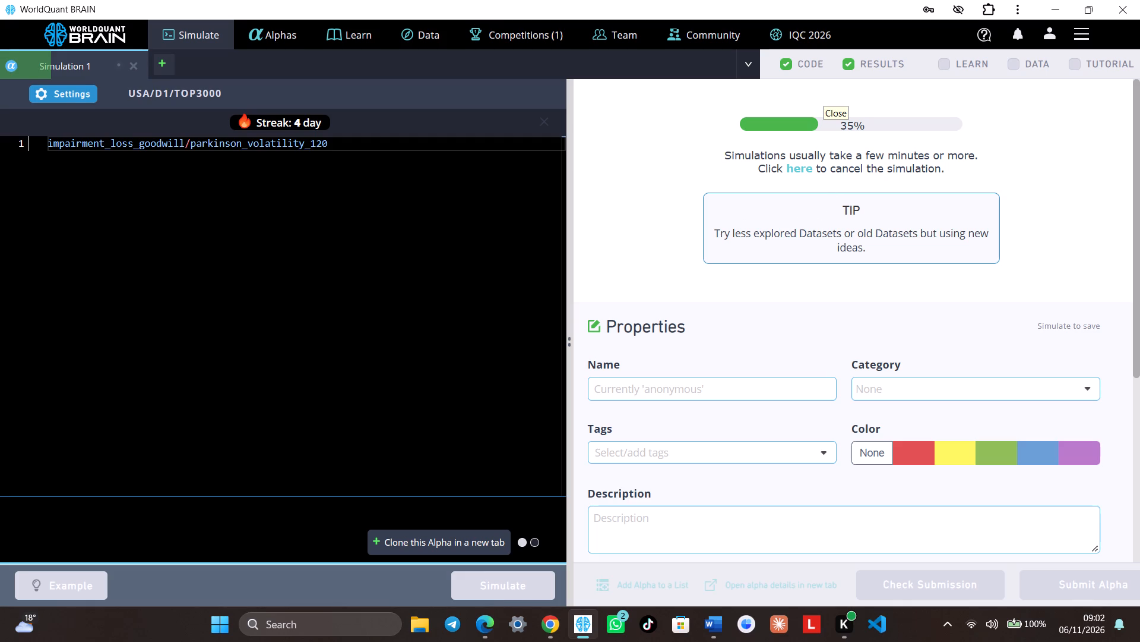
Create a second simulation with the data field goodwill_impairment_loss_amount as its expression and run it.
{"action": "left_click", "coordinate": [165, 70]}
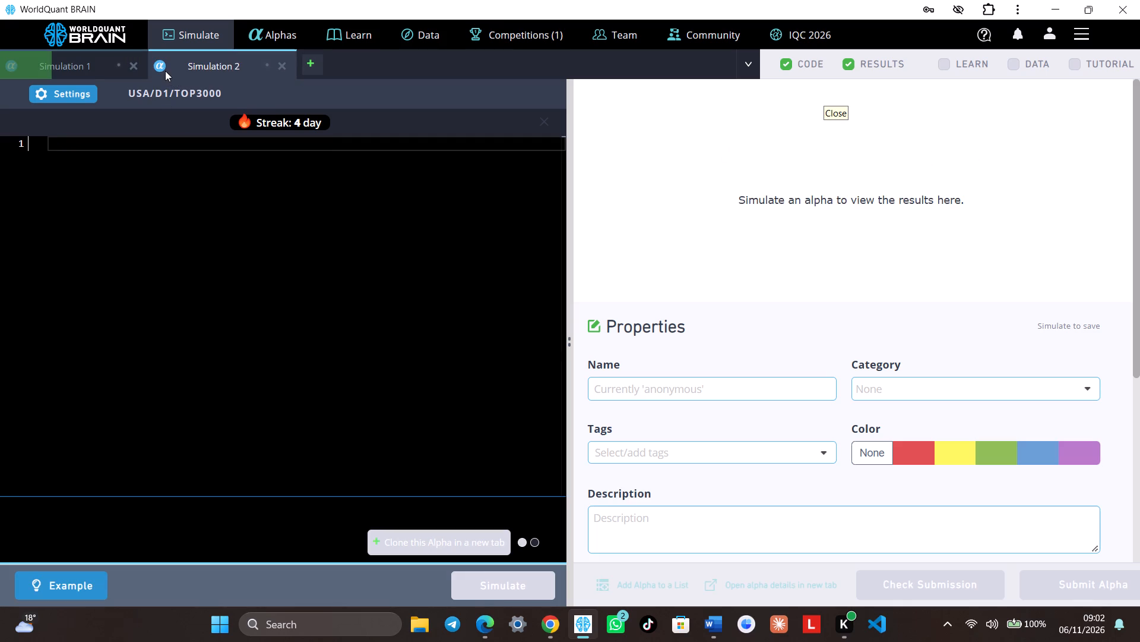
{"action": "type", "text": "im"}
{"action": "type", "text": "pare"}
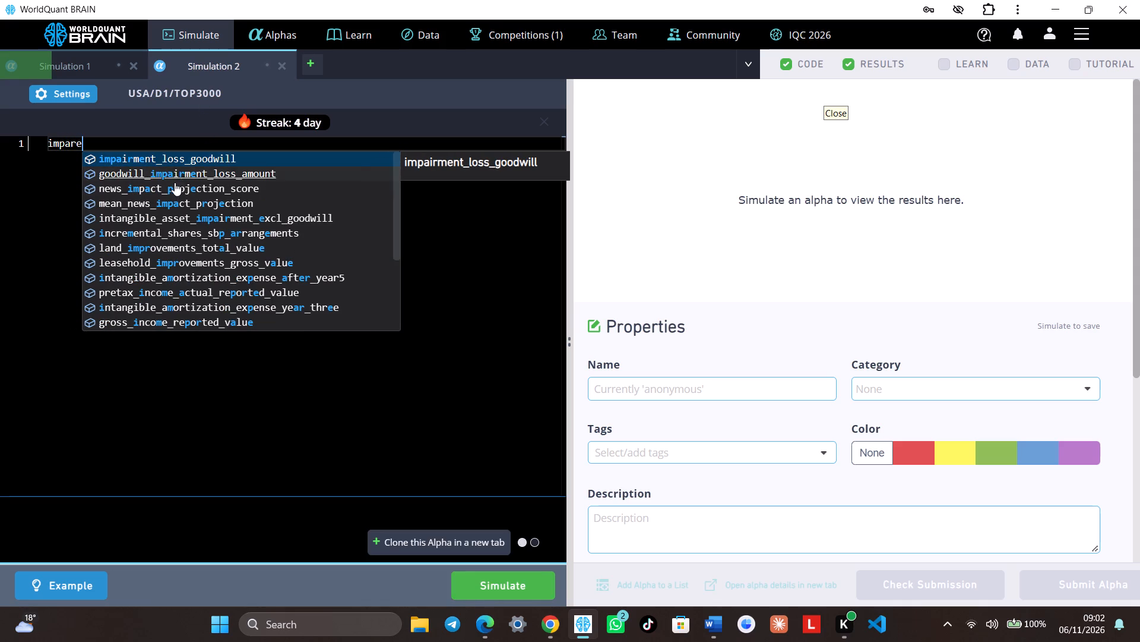
{"action": "left_click", "coordinate": [174, 166]}
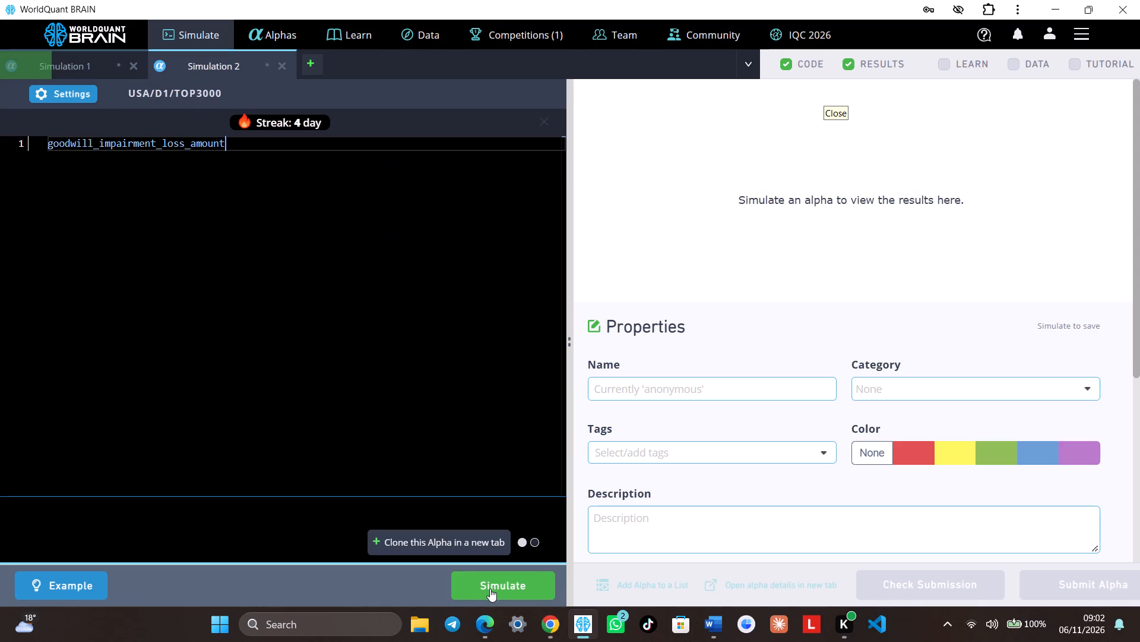
{"action": "left_click", "coordinate": [490, 588]}
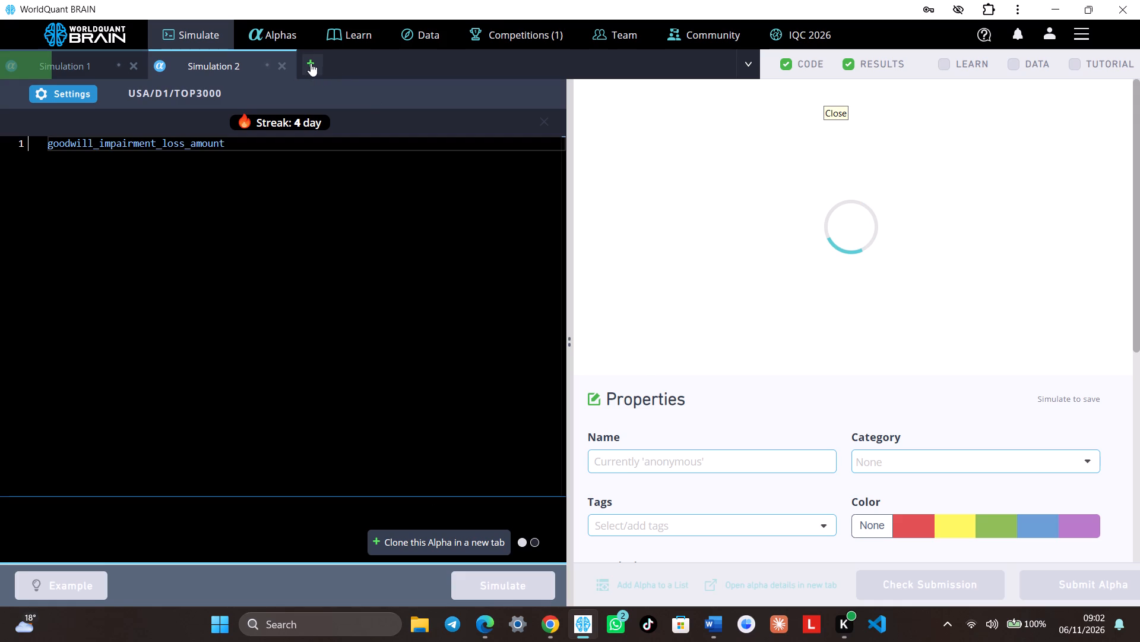
Create a third simulation with the data field income_tax_payments as its expression and run it.
{"action": "left_click", "coordinate": [311, 66]}
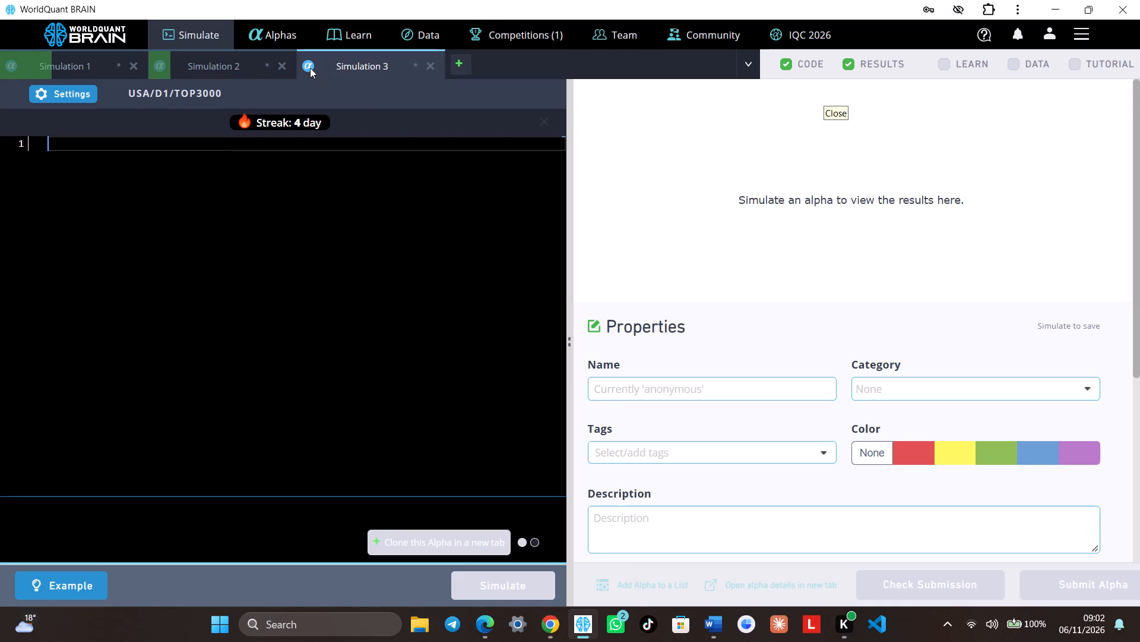
{"action": "type", "text": "impa"}
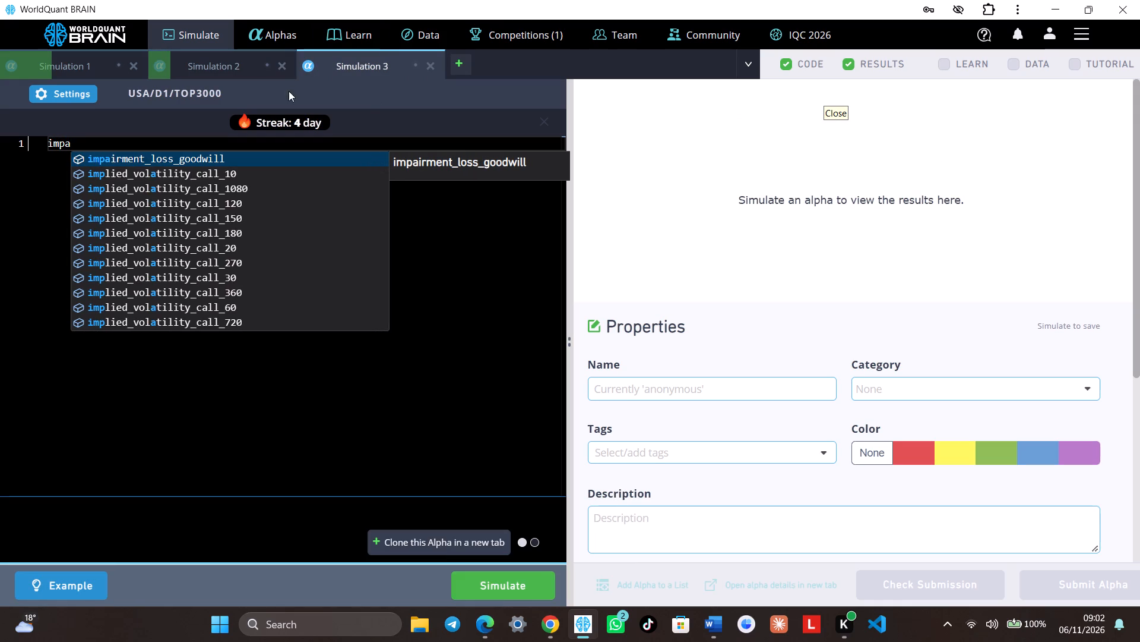
{"action": "scroll", "coordinate": [173, 256], "scroll_direction": "down", "scroll_amount": 5}
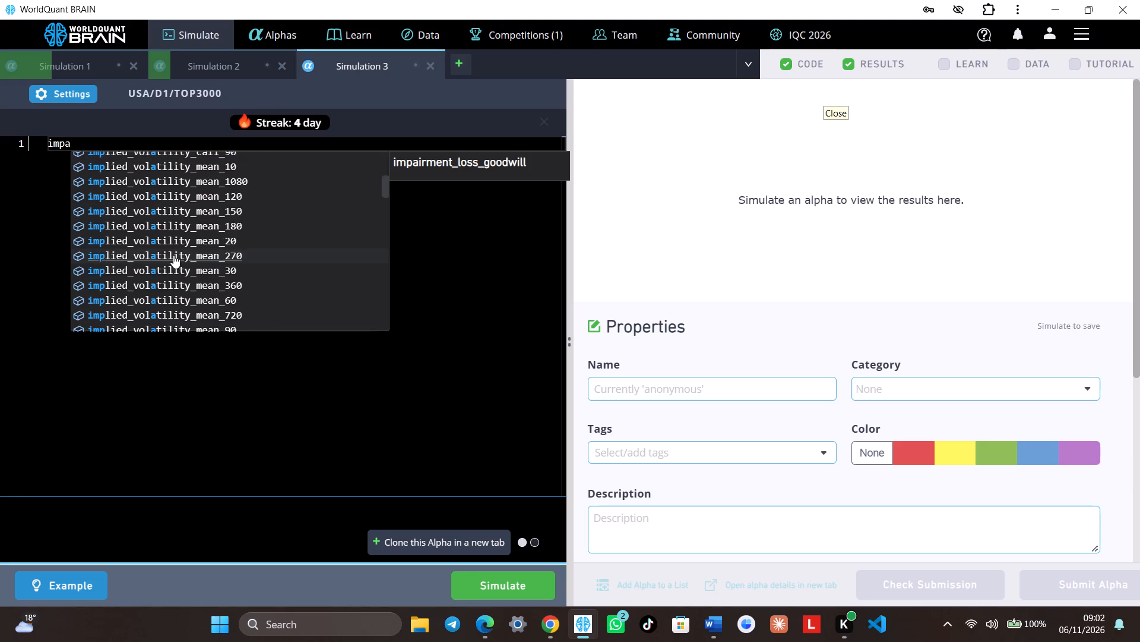
{"action": "scroll", "coordinate": [173, 255], "scroll_direction": "down", "scroll_amount": 13}
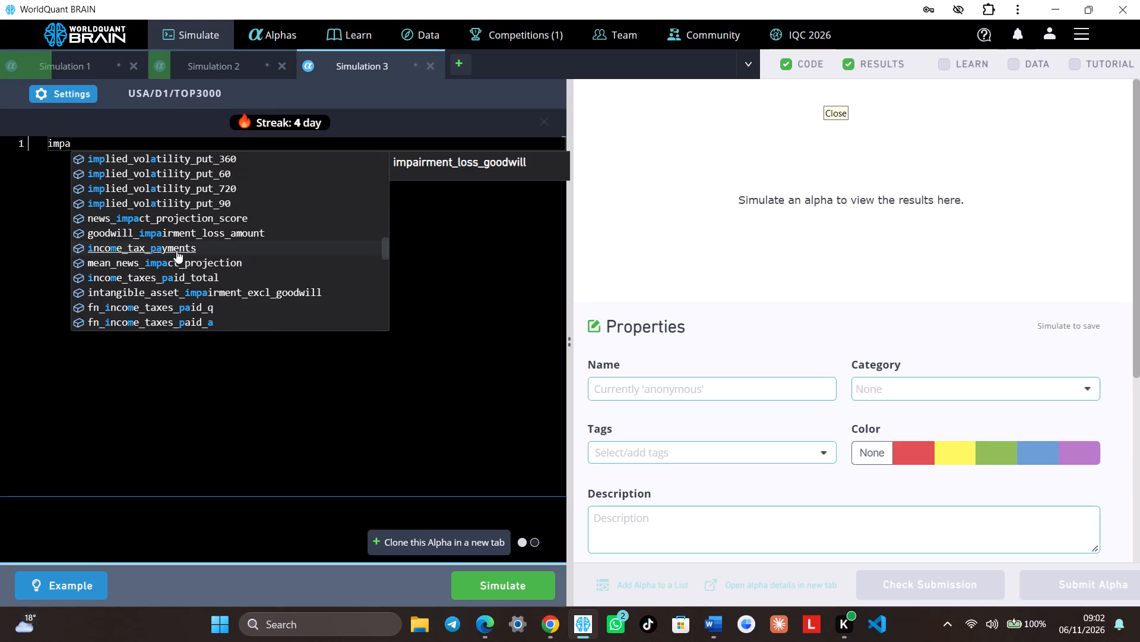
{"action": "left_click", "coordinate": [176, 250]}
{"action": "left_click", "coordinate": [513, 583]}
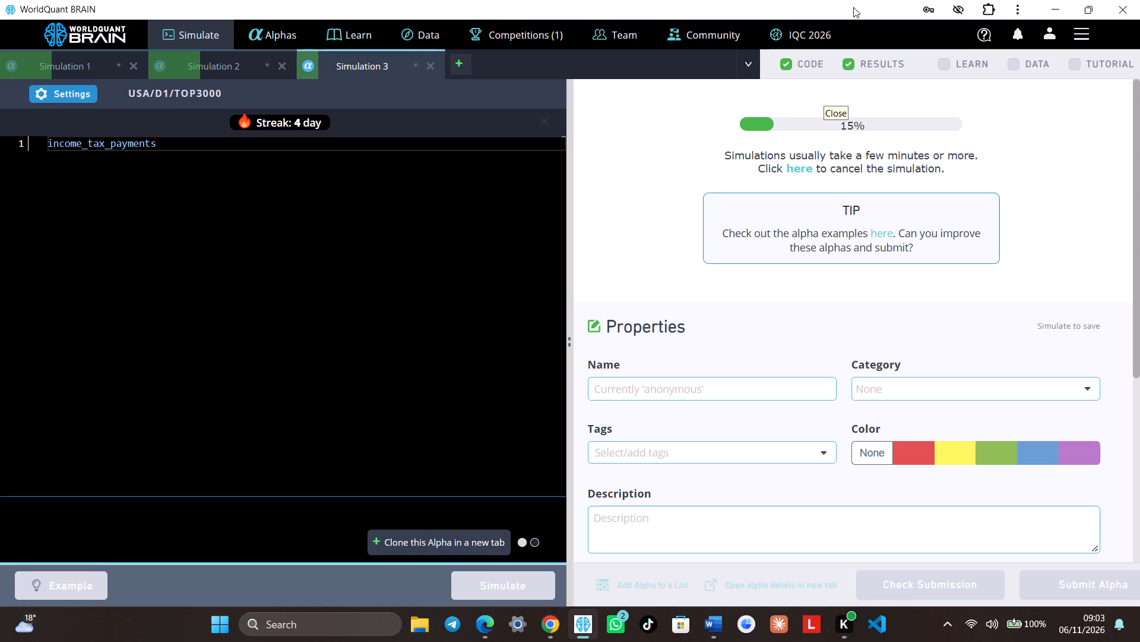
Browse the Learn resources and read the Research Consultant section of the "*Read this First* - Starter Pack" article.
{"action": "left_click", "coordinate": [943, 60]}
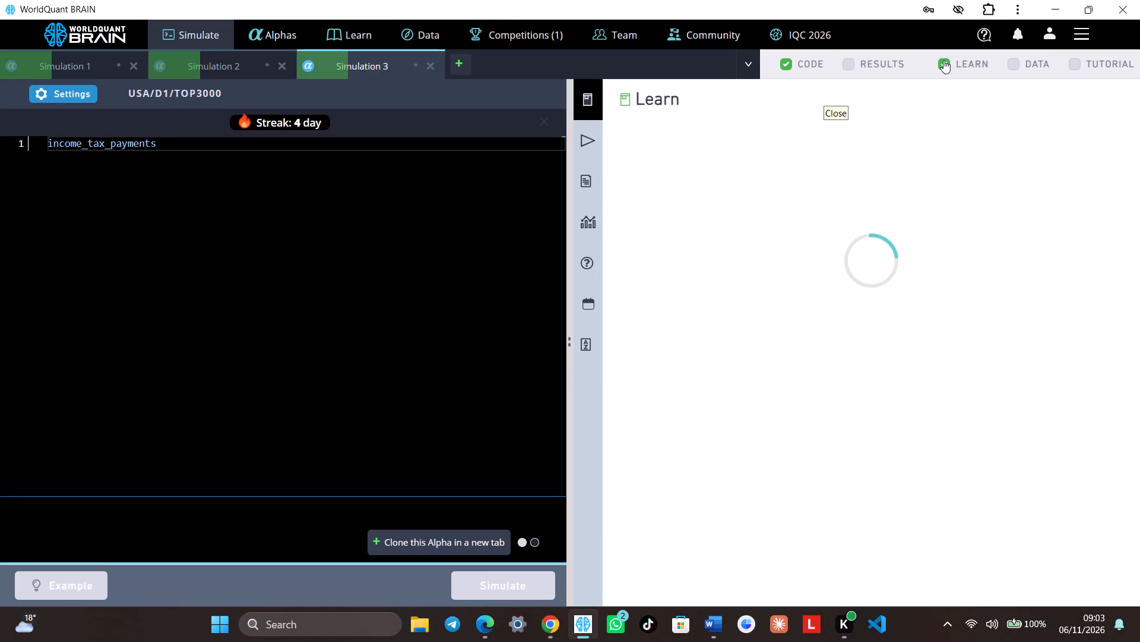
{"action": "scroll", "coordinate": [870, 413], "scroll_direction": "down", "scroll_amount": 5}
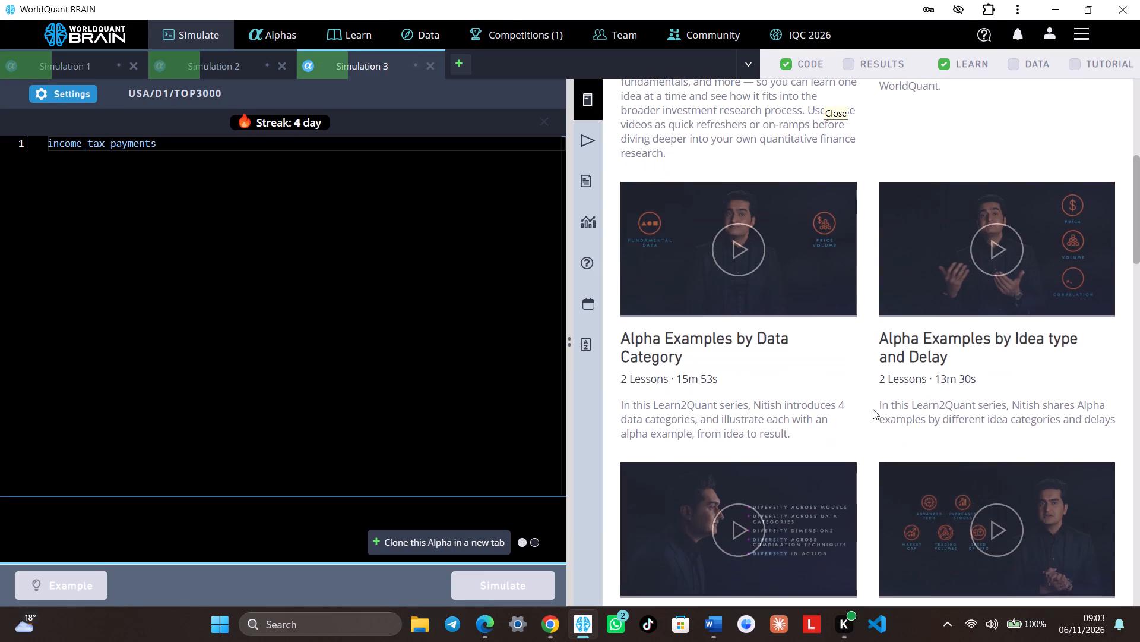
{"action": "scroll", "coordinate": [881, 413], "scroll_direction": "down", "scroll_amount": 9}
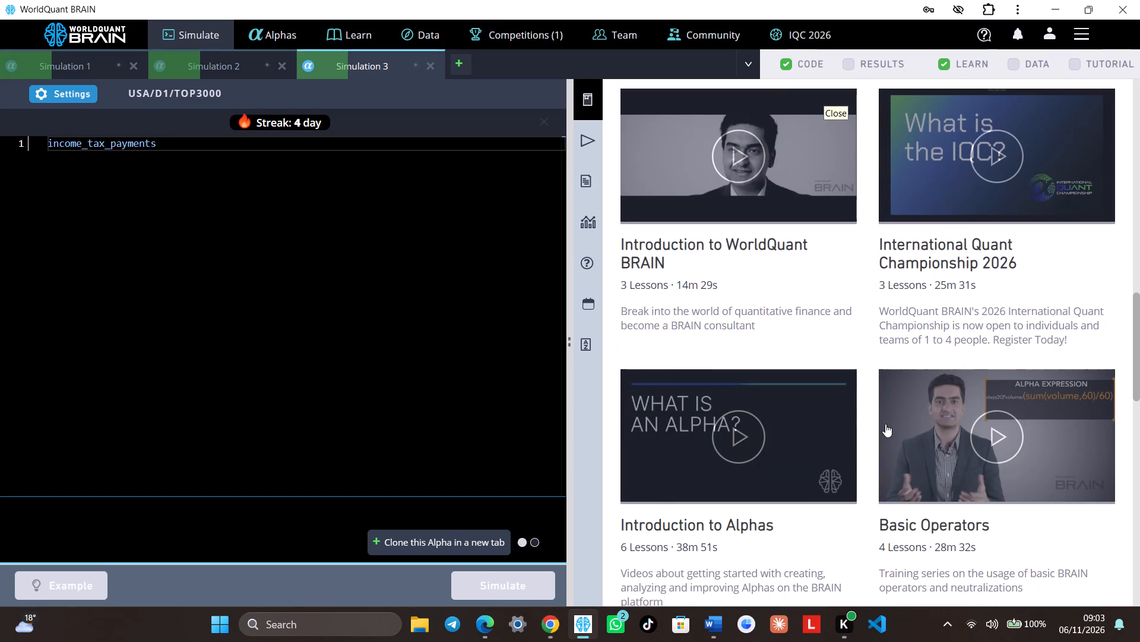
{"action": "scroll", "coordinate": [886, 423], "scroll_direction": "down", "scroll_amount": 6}
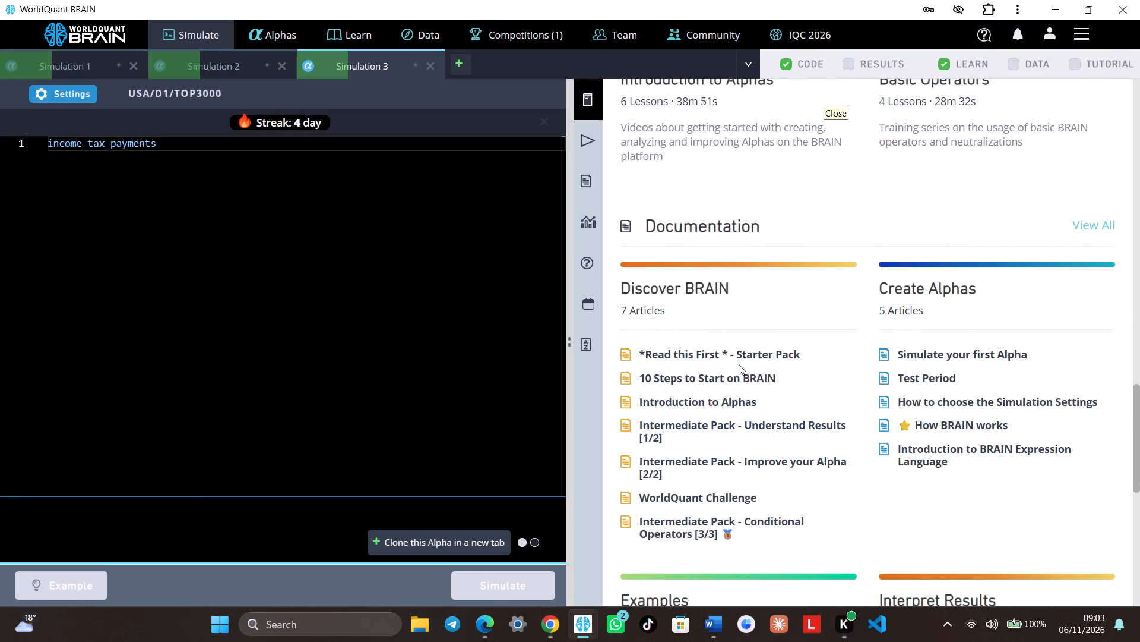
{"action": "left_click", "coordinate": [739, 357]}
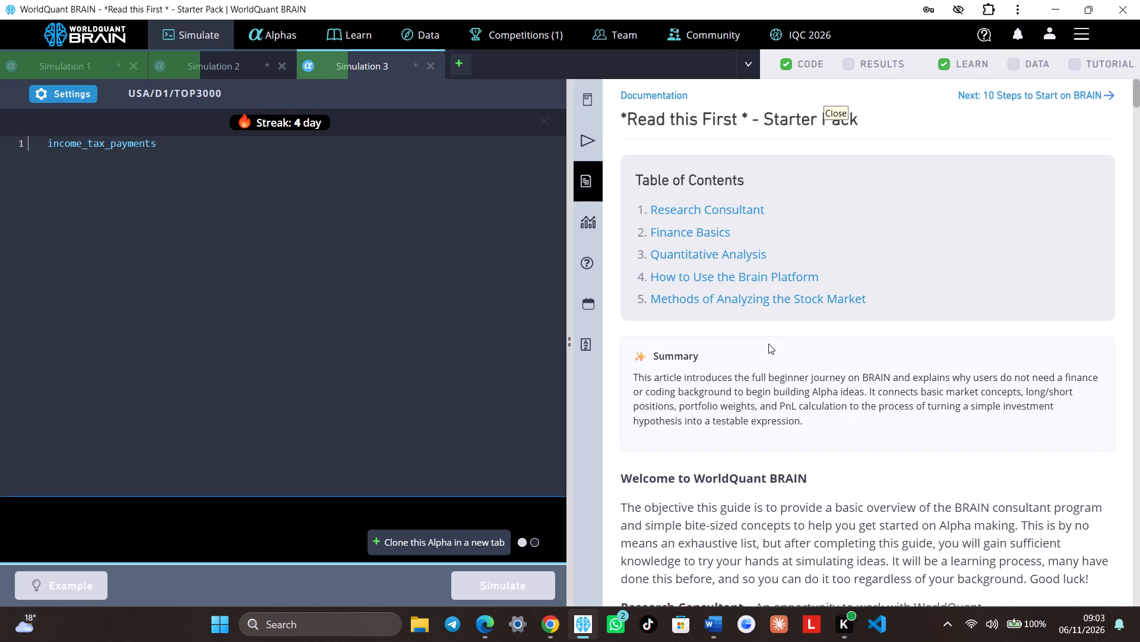
{"action": "scroll", "coordinate": [767, 347], "scroll_direction": "down", "scroll_amount": 6}
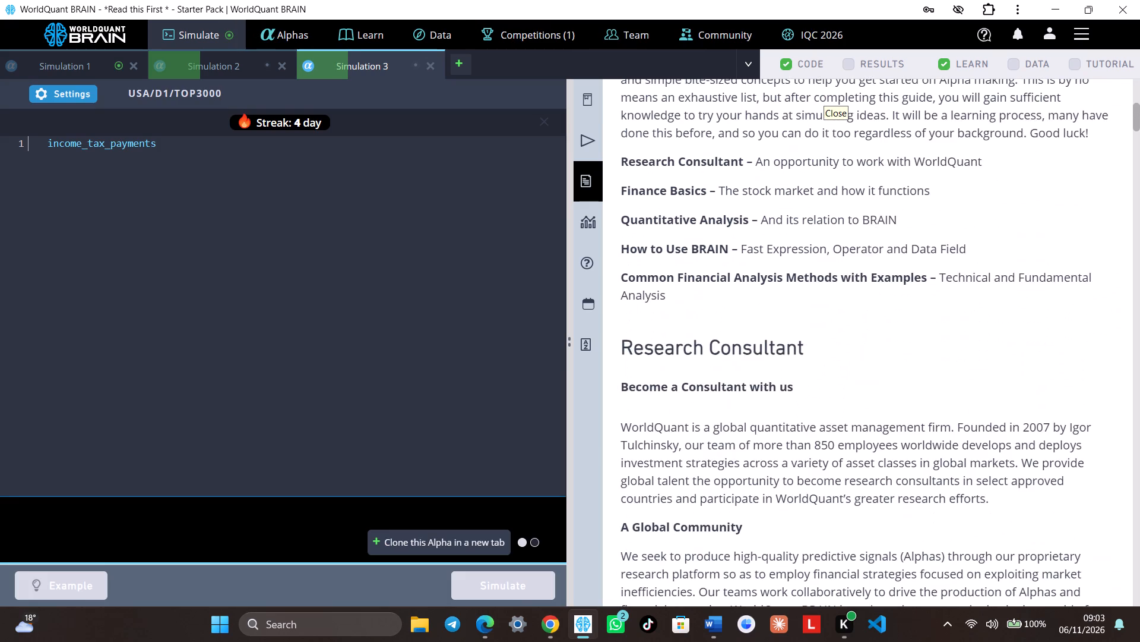
{"action": "scroll", "coordinate": [765, 355], "scroll_direction": "down", "scroll_amount": 4}
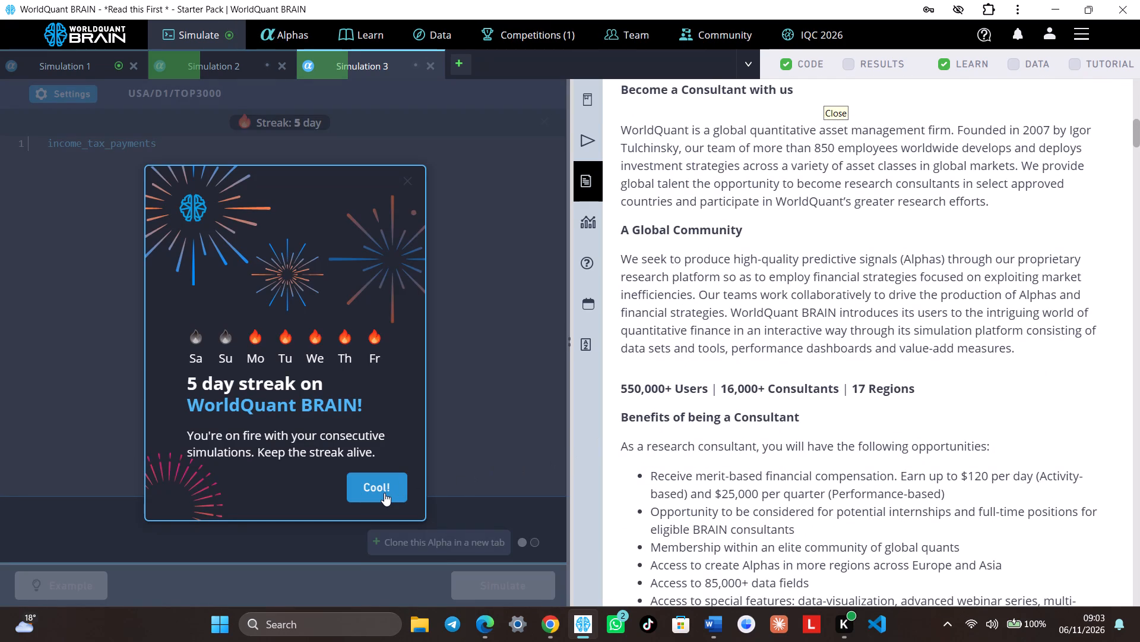
{"action": "left_click", "coordinate": [384, 493]}
Review Simulation 1's results with the test period shown, including the IS period summary, correlation and testing status.
{"action": "left_click", "coordinate": [68, 71]}
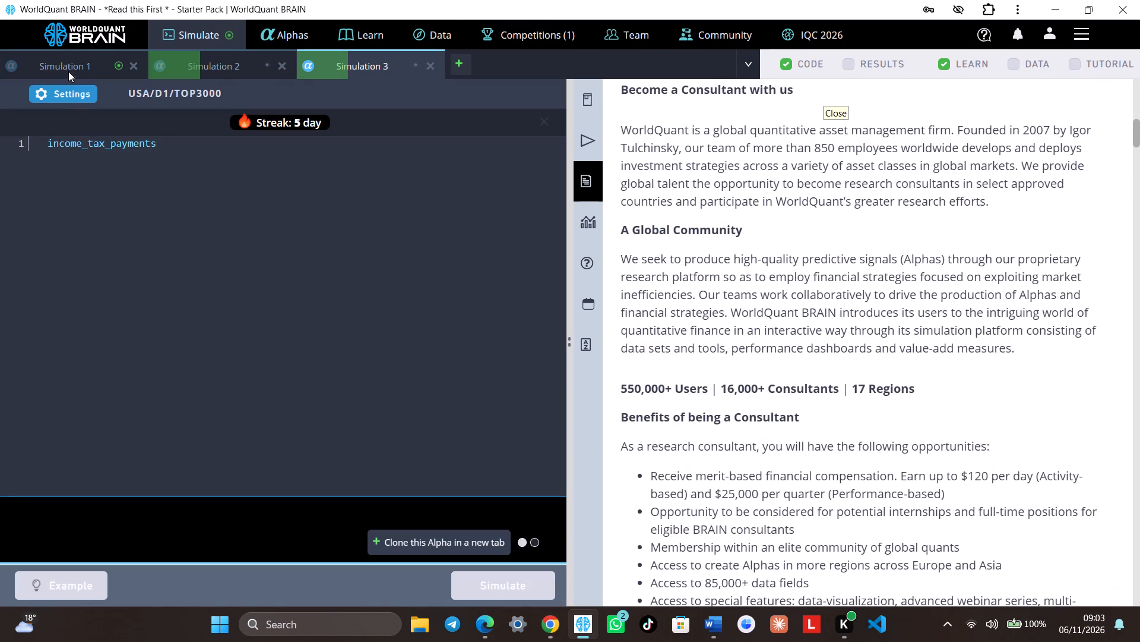
{"action": "scroll", "coordinate": [829, 398], "scroll_direction": "down", "scroll_amount": 4}
{"action": "scroll", "coordinate": [873, 435], "scroll_direction": "down", "scroll_amount": 4}
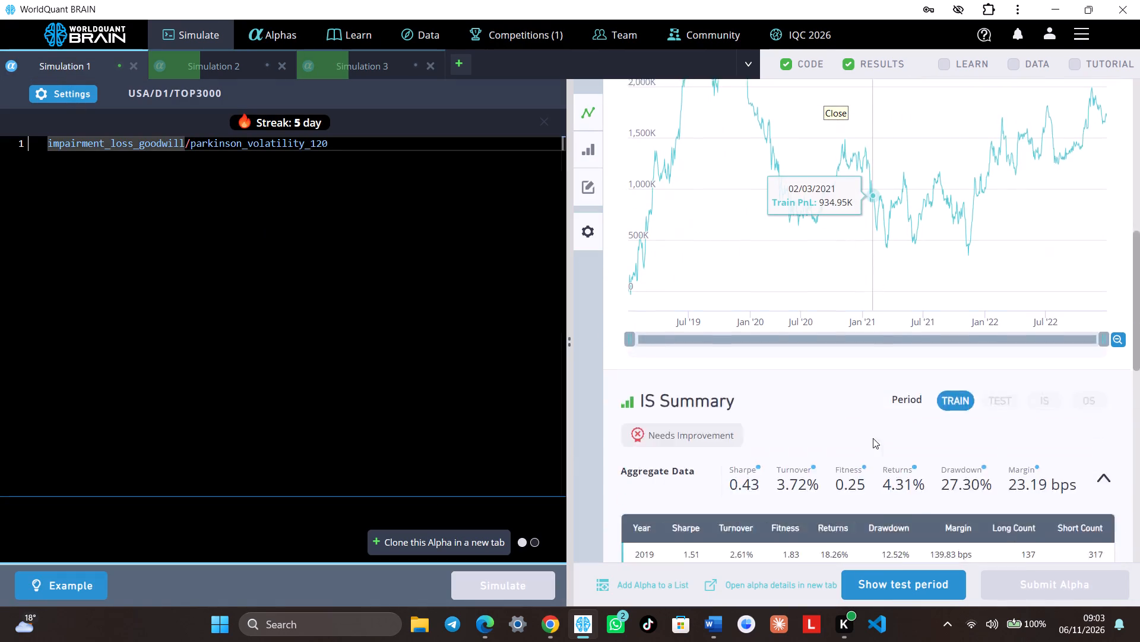
{"action": "left_click", "coordinate": [921, 589]}
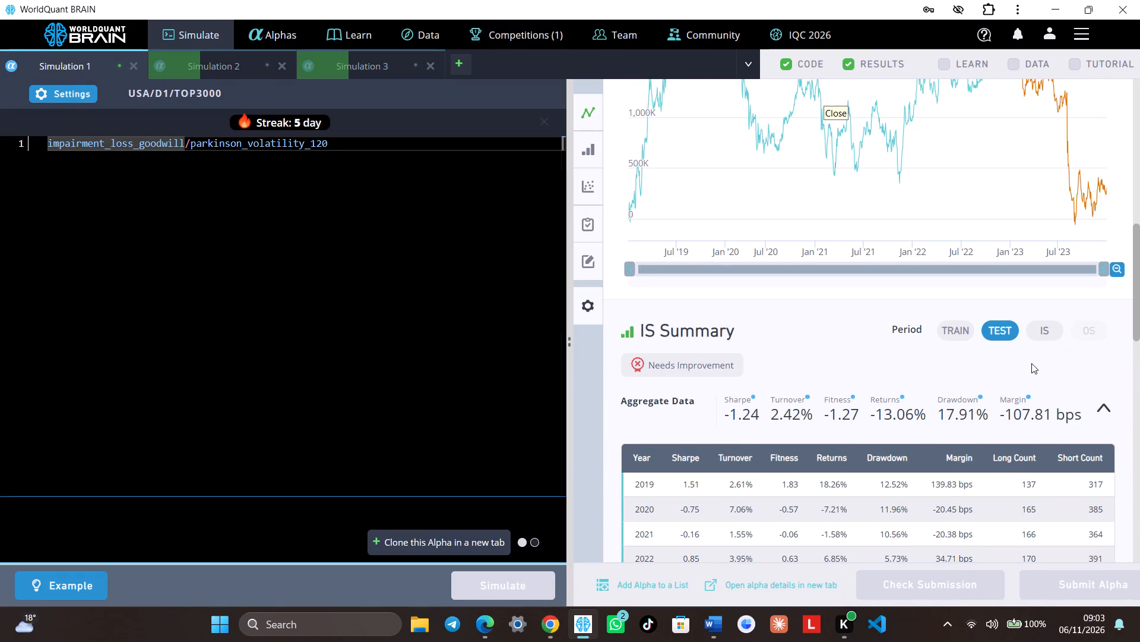
{"action": "left_click", "coordinate": [1044, 335]}
{"action": "scroll", "coordinate": [787, 415], "scroll_direction": "down", "scroll_amount": 5}
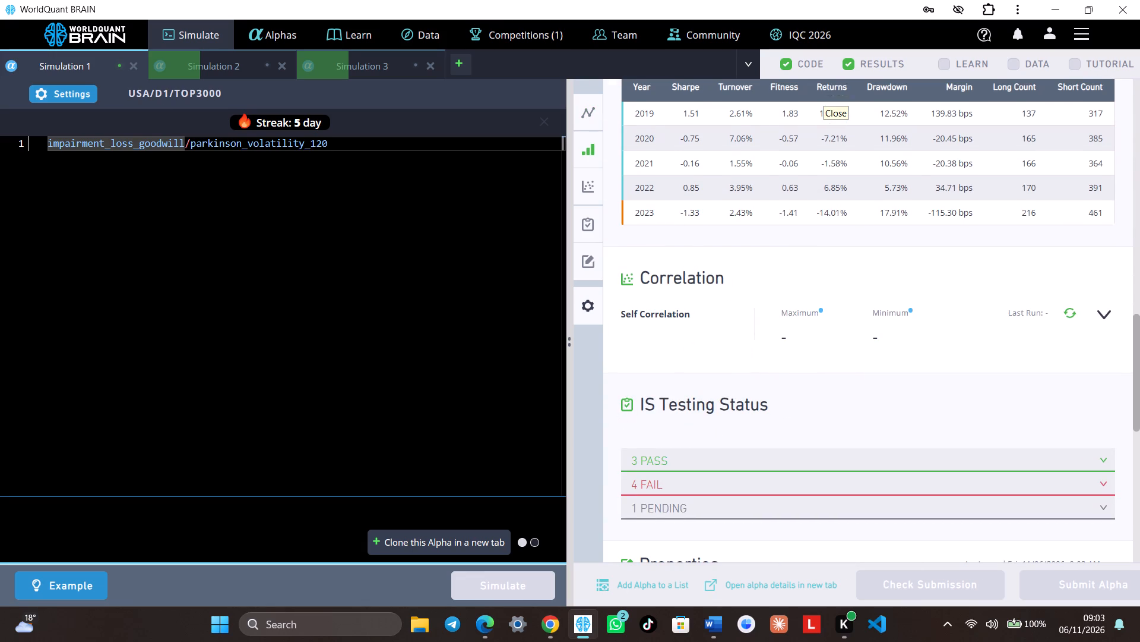
Change Simulation 1's expression to impairment_loss_goodwill+parkinson_volatility_120 and run it again.
{"action": "left_click", "coordinate": [188, 144]}
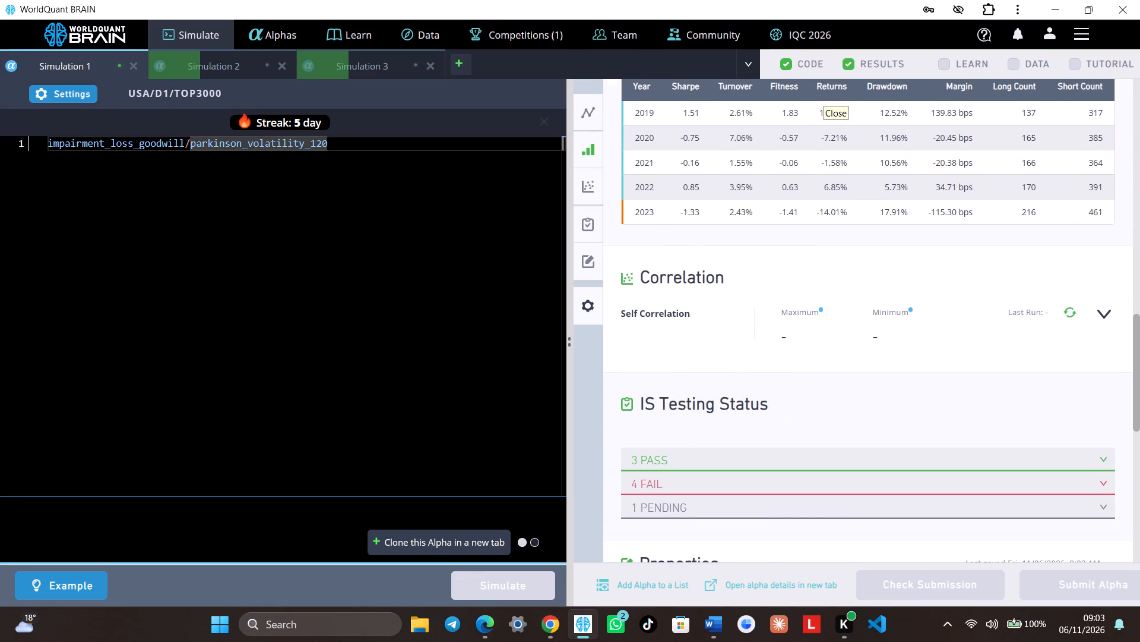
{"action": "key", "text": "BackSpace"}
{"action": "key", "text": "shift+plus"}
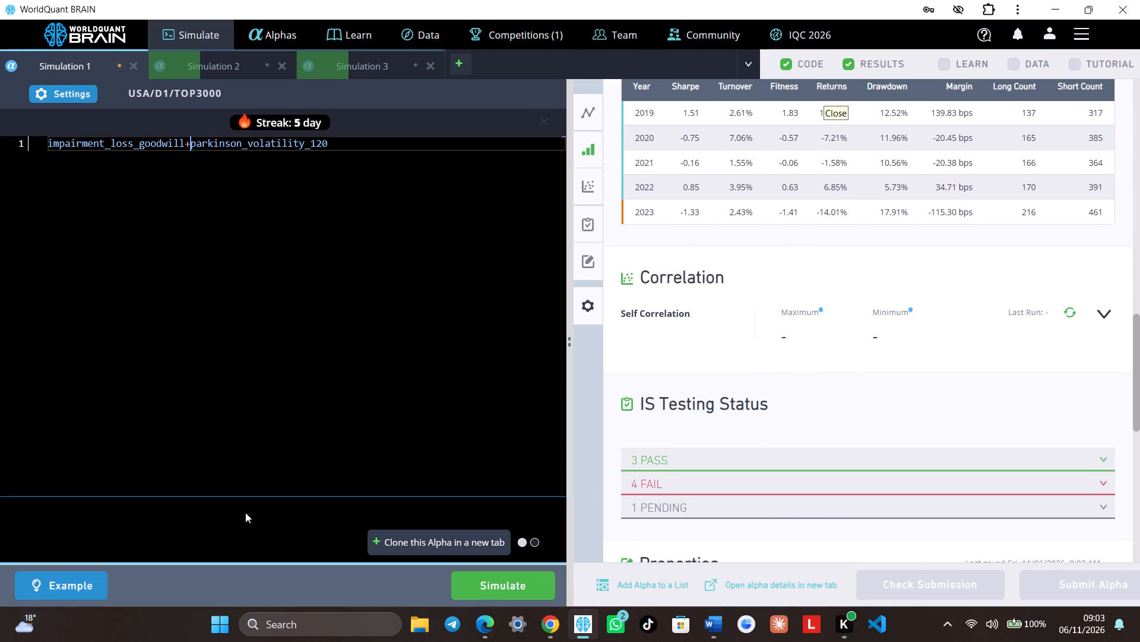
{"action": "left_click", "coordinate": [515, 585]}
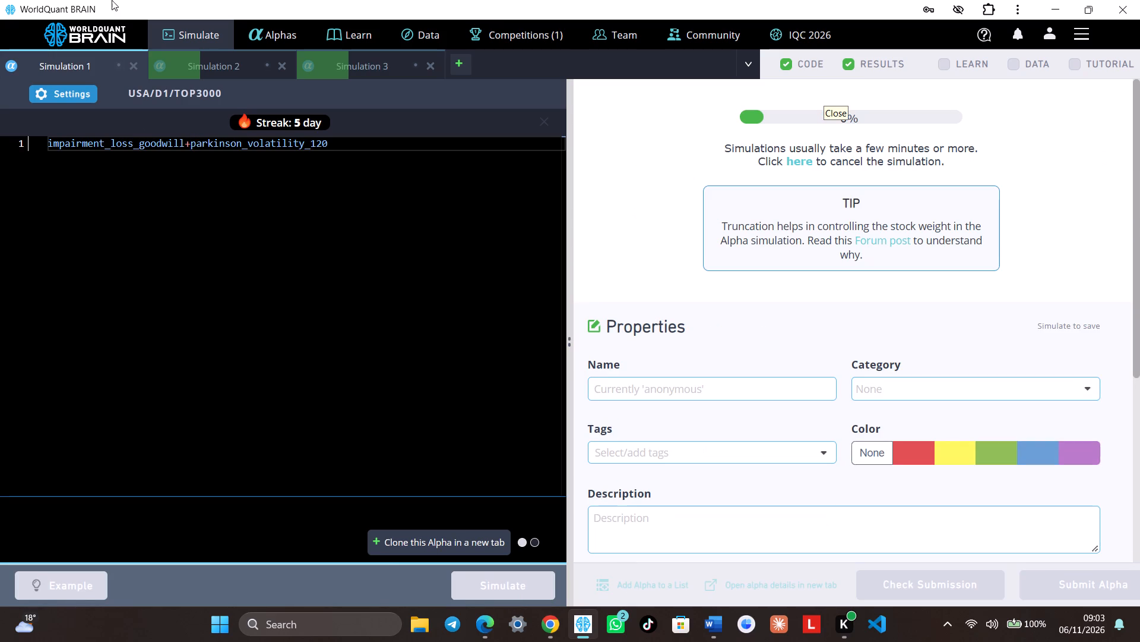
{"action": "scroll", "coordinate": [891, 451], "scroll_direction": "up", "scroll_amount": 8}
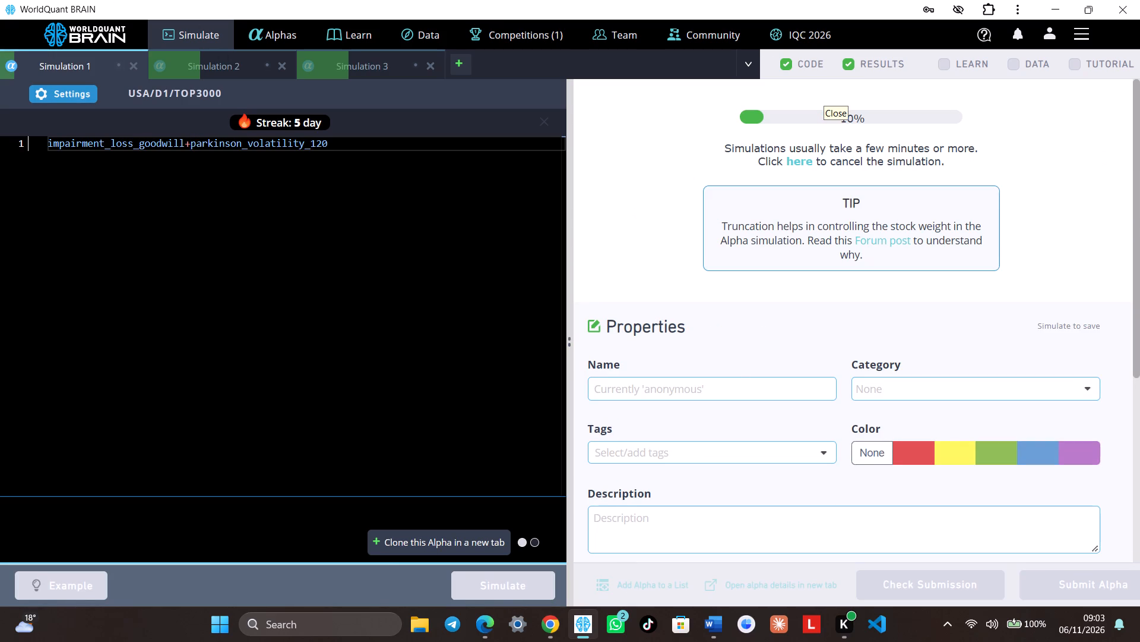
{"action": "scroll", "coordinate": [743, 369], "scroll_direction": "up", "scroll_amount": 10}
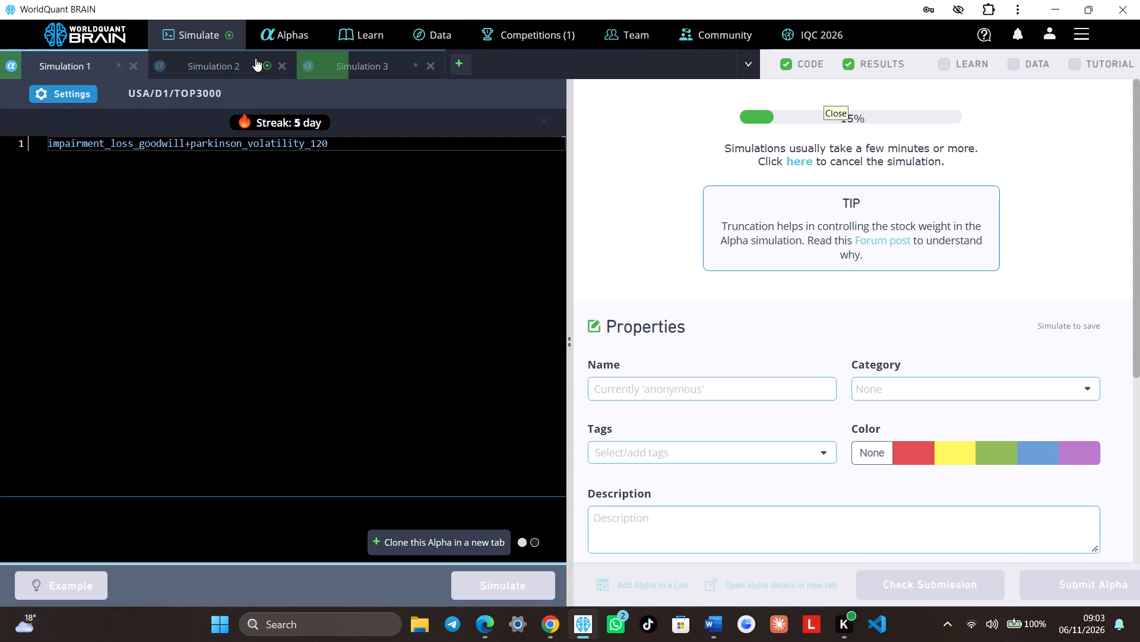
Review Simulation 2's results with the test period shown, including the PnL chart and the IS period summary.
{"action": "left_click_drag", "start_coordinate": [255, 59], "coordinate": [256, 73]}
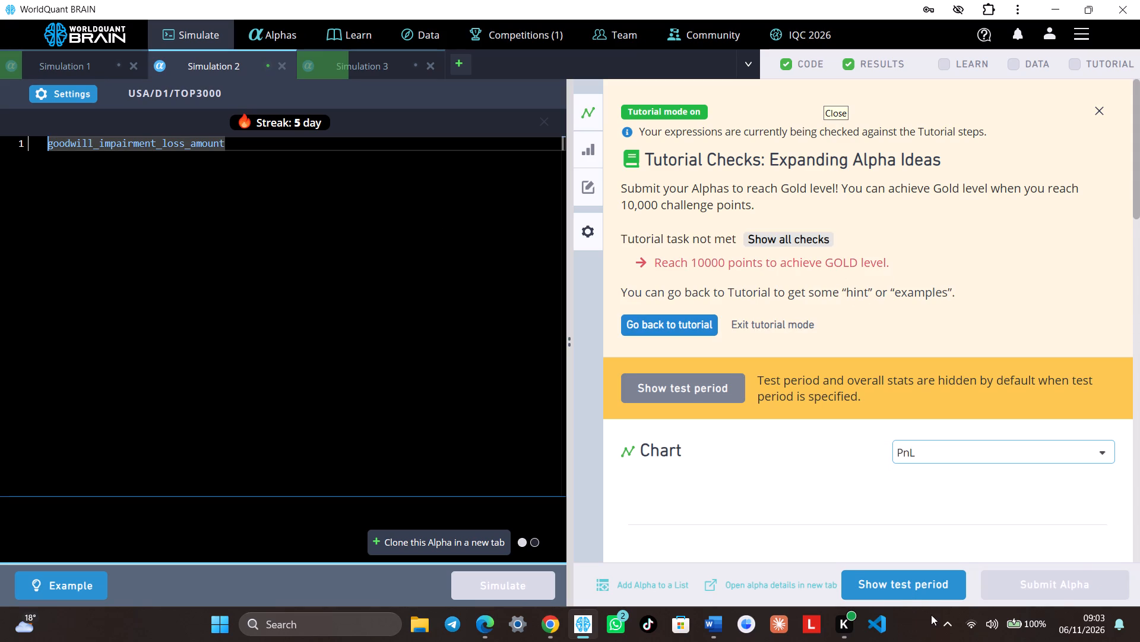
{"action": "left_click", "coordinate": [921, 588]}
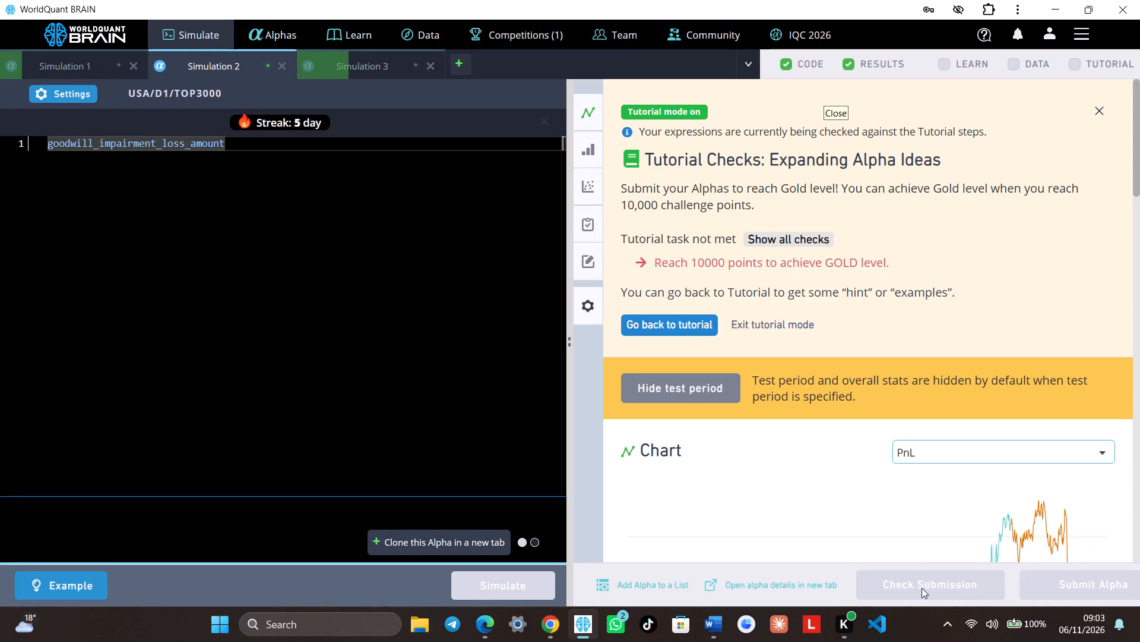
{"action": "scroll", "coordinate": [955, 486], "scroll_direction": "down", "scroll_amount": 8}
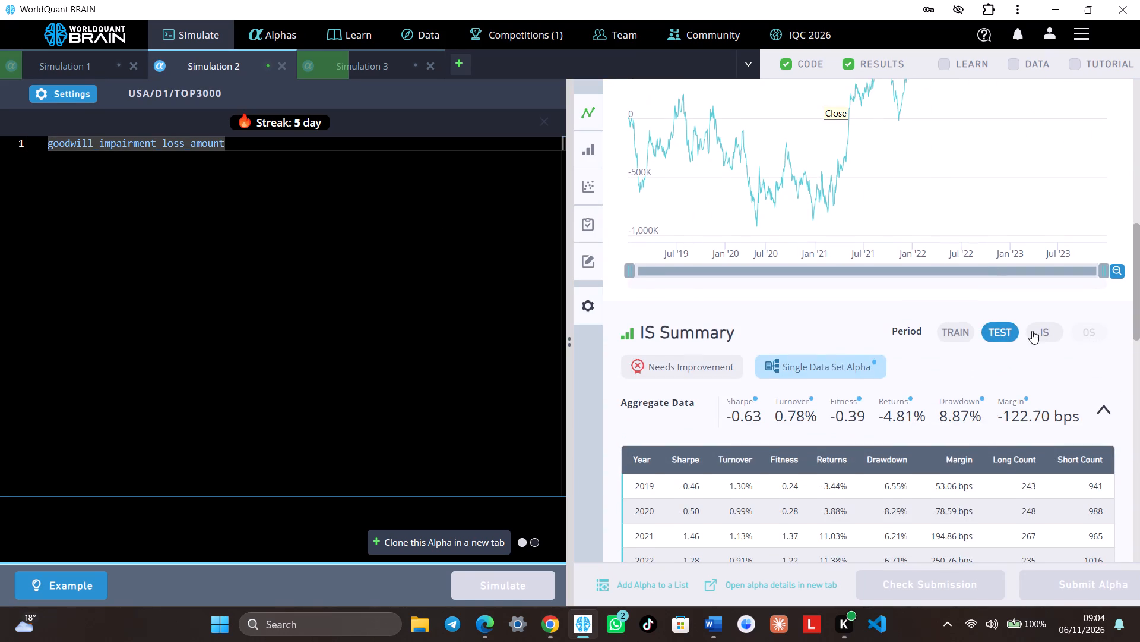
{"action": "left_click", "coordinate": [1034, 322]}
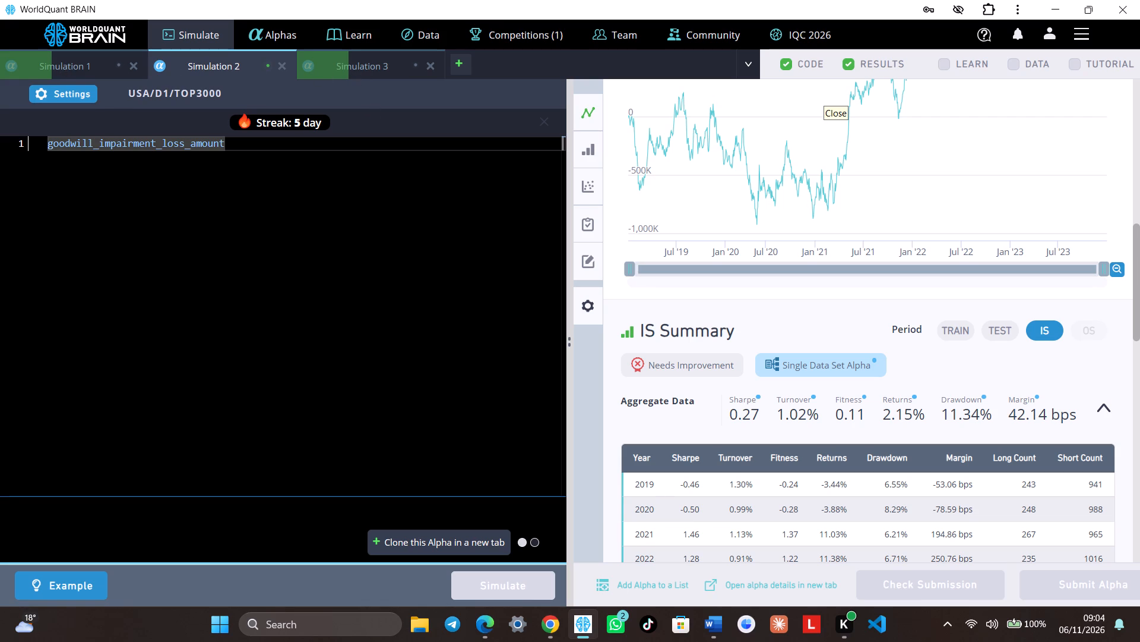
Set Simulation 2's neutralization to None and run the simulation again.
{"action": "left_click", "coordinate": [94, 99]}
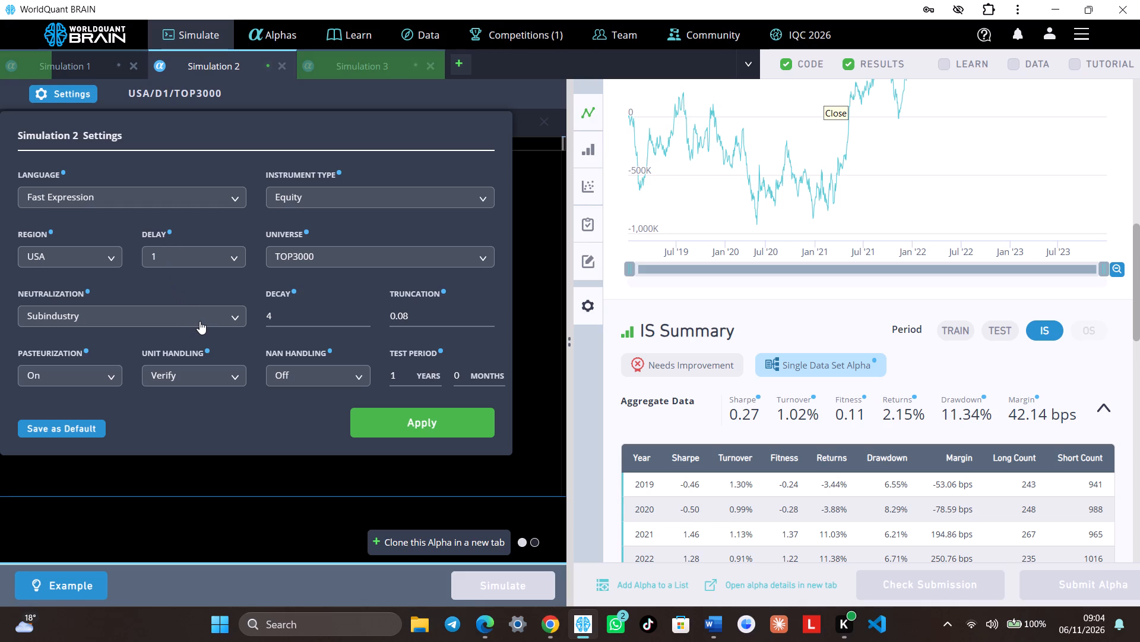
{"action": "left_click", "coordinate": [199, 321]}
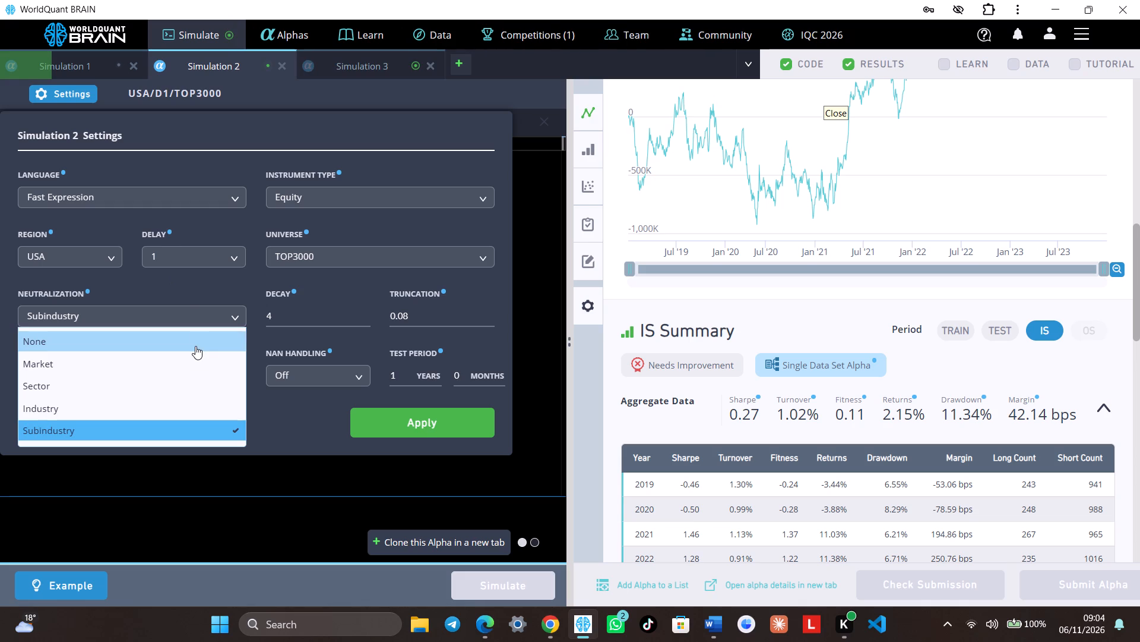
{"action": "left_click", "coordinate": [194, 348]}
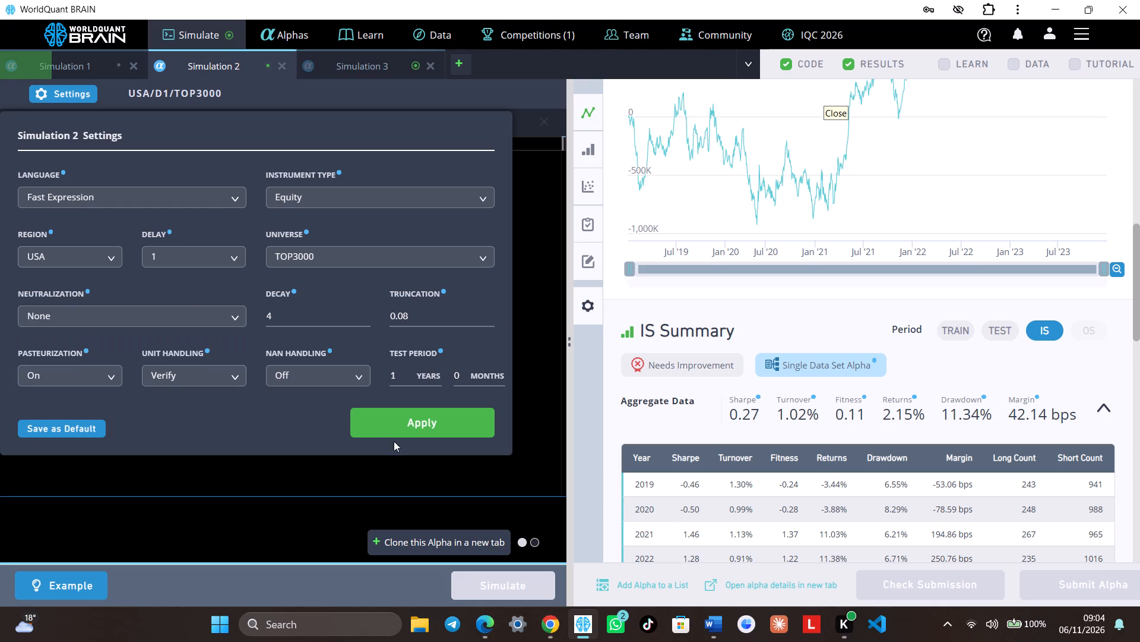
{"action": "left_click", "coordinate": [397, 425]}
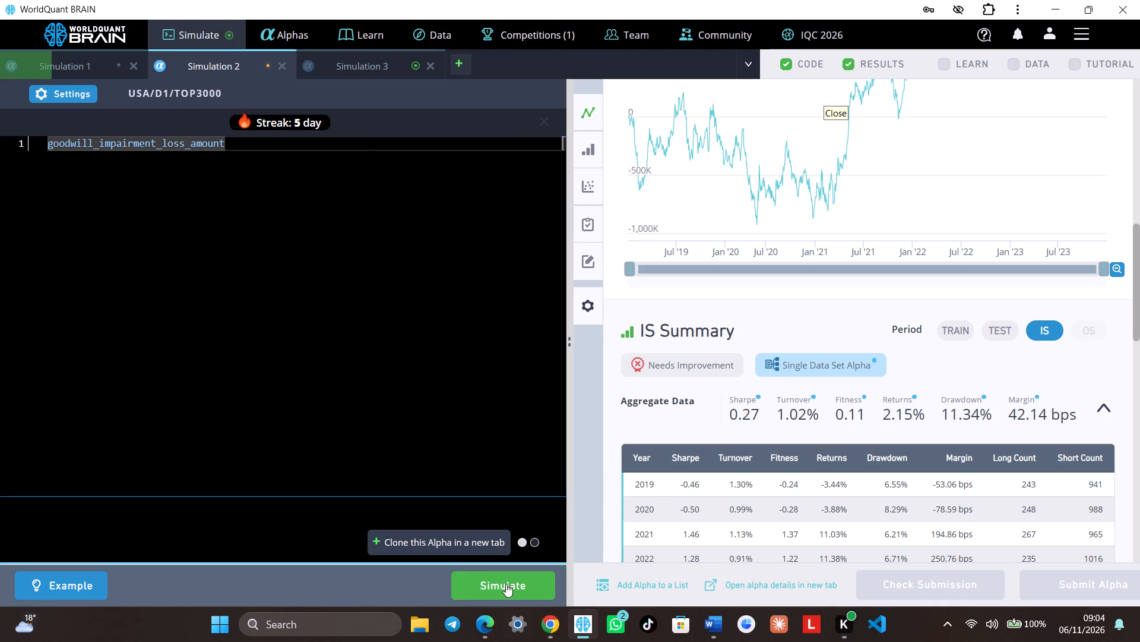
{"action": "left_click", "coordinate": [506, 584]}
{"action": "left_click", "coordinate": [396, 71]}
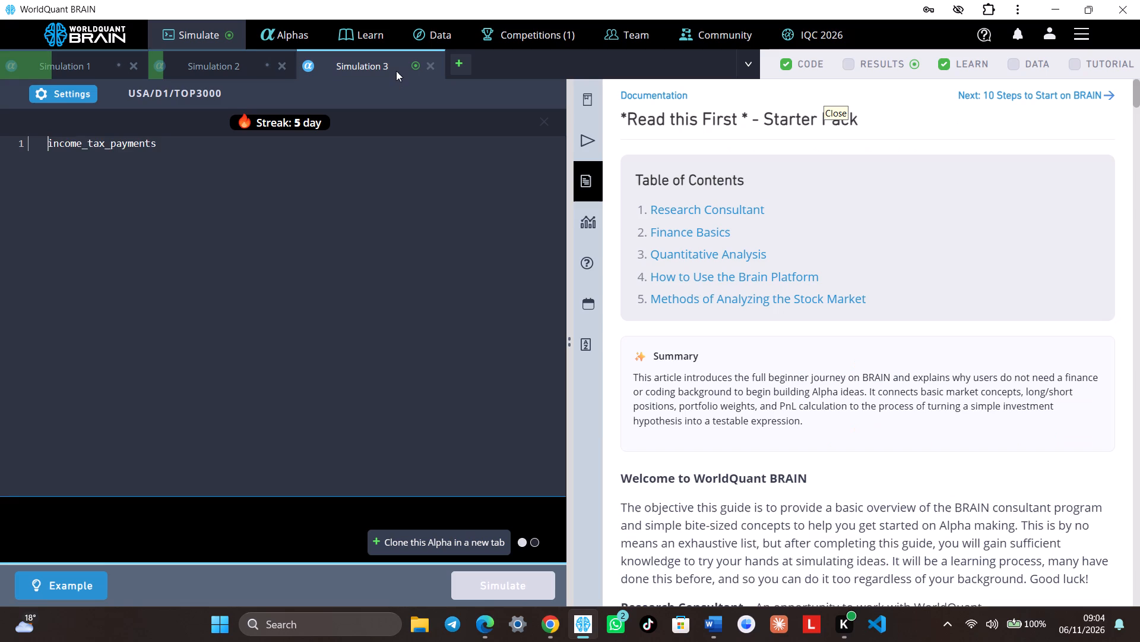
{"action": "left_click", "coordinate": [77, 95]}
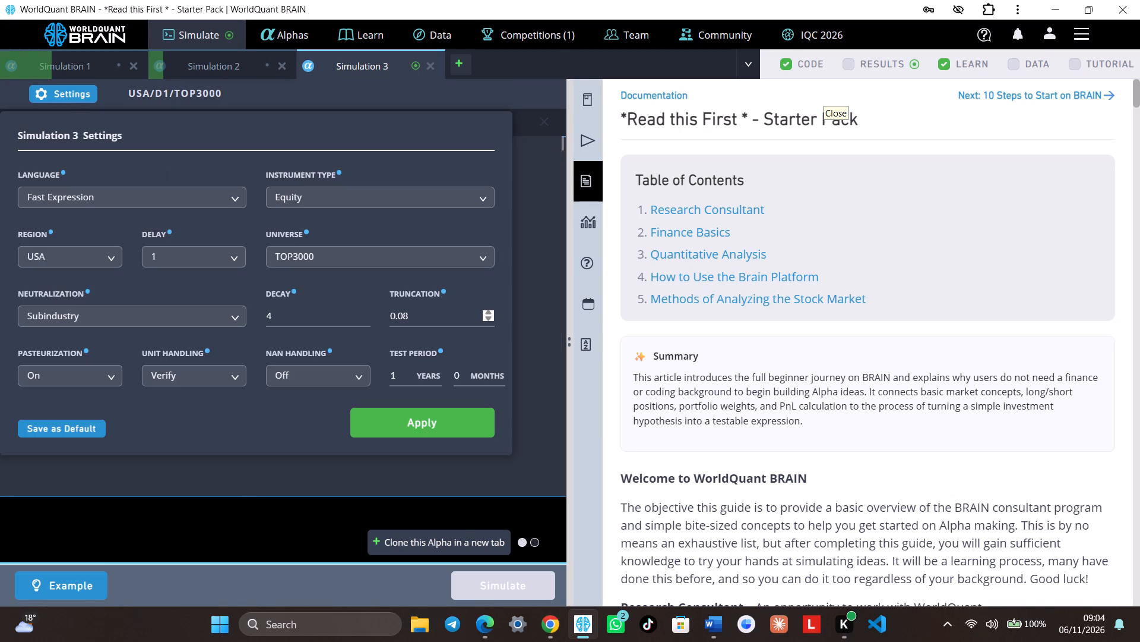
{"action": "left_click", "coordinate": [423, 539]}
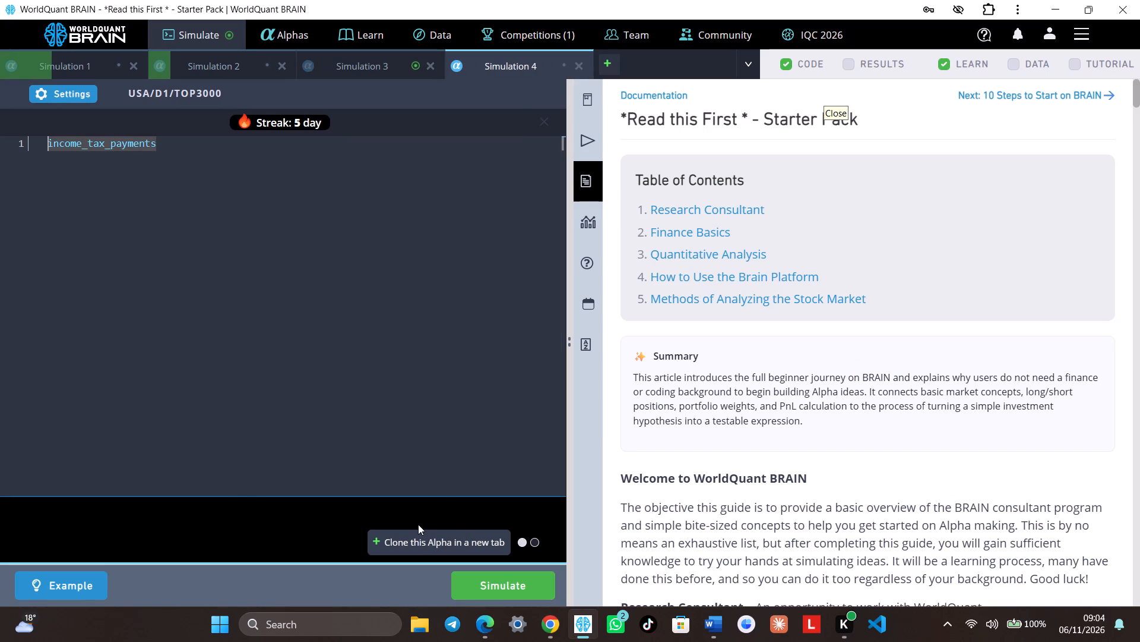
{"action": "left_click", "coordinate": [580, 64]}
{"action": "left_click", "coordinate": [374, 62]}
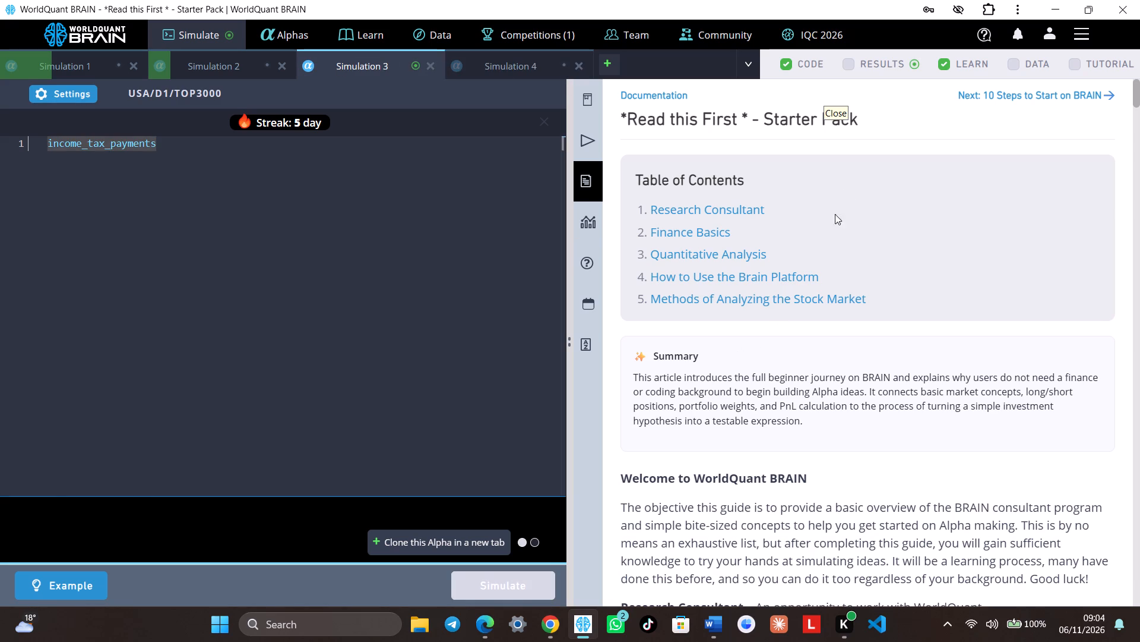
Review Simulation 3's results with the test period shown, including the PnL chart and the IS period summary.
{"action": "left_click", "coordinate": [851, 65]}
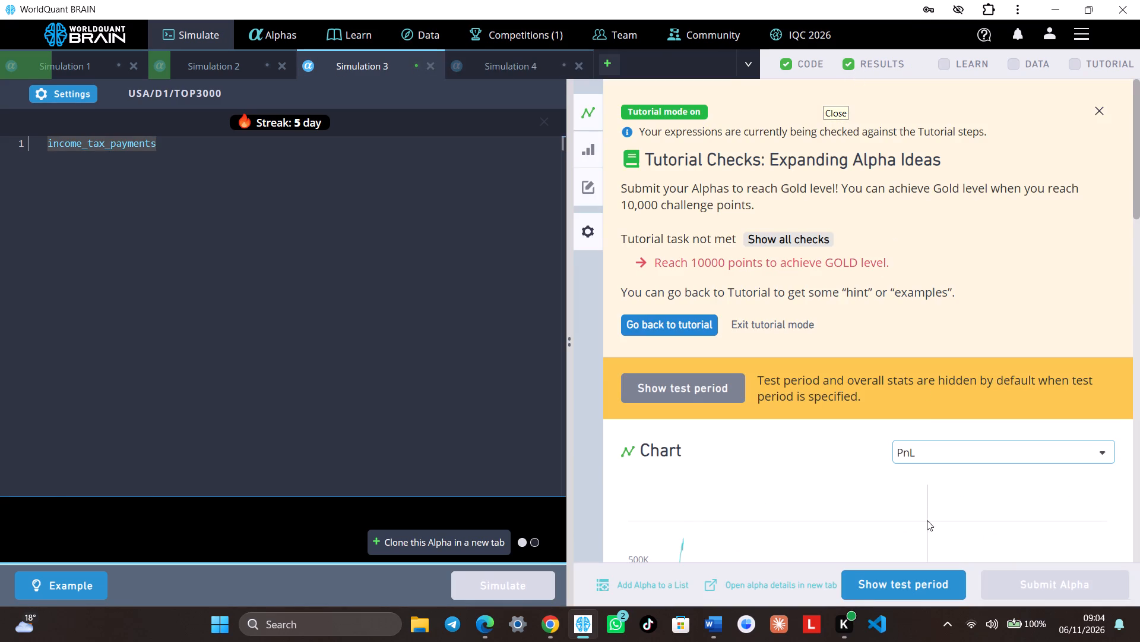
{"action": "left_click", "coordinate": [933, 576]}
{"action": "scroll", "coordinate": [970, 460], "scroll_direction": "down", "scroll_amount": 8}
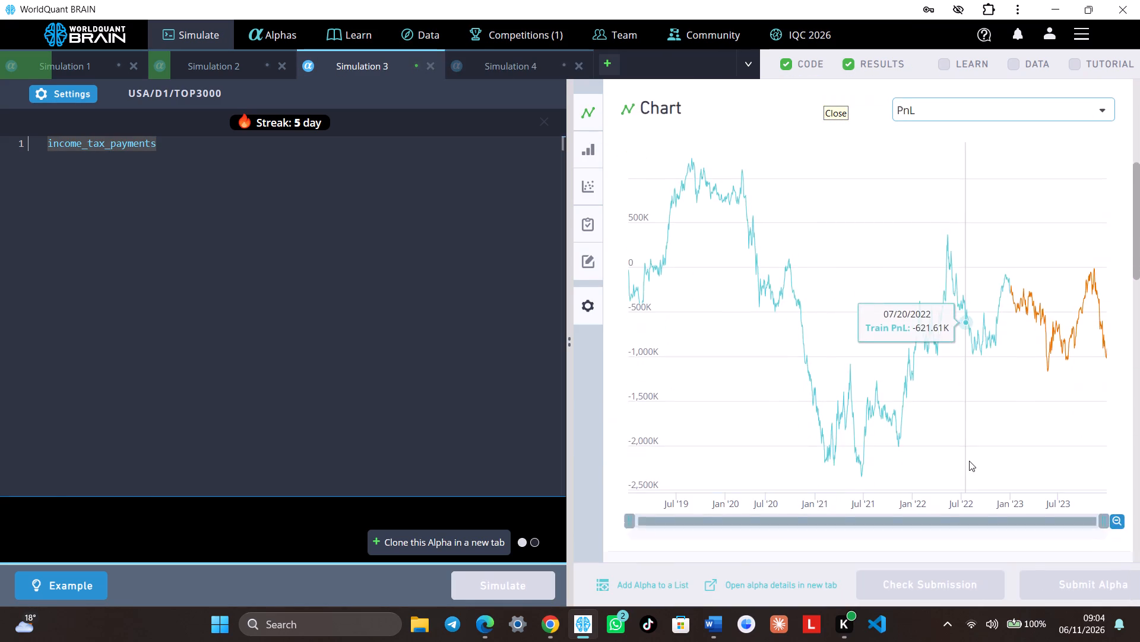
{"action": "scroll", "coordinate": [969, 461], "scroll_direction": "down", "scroll_amount": 1}
{"action": "left_click", "coordinate": [1052, 247]}
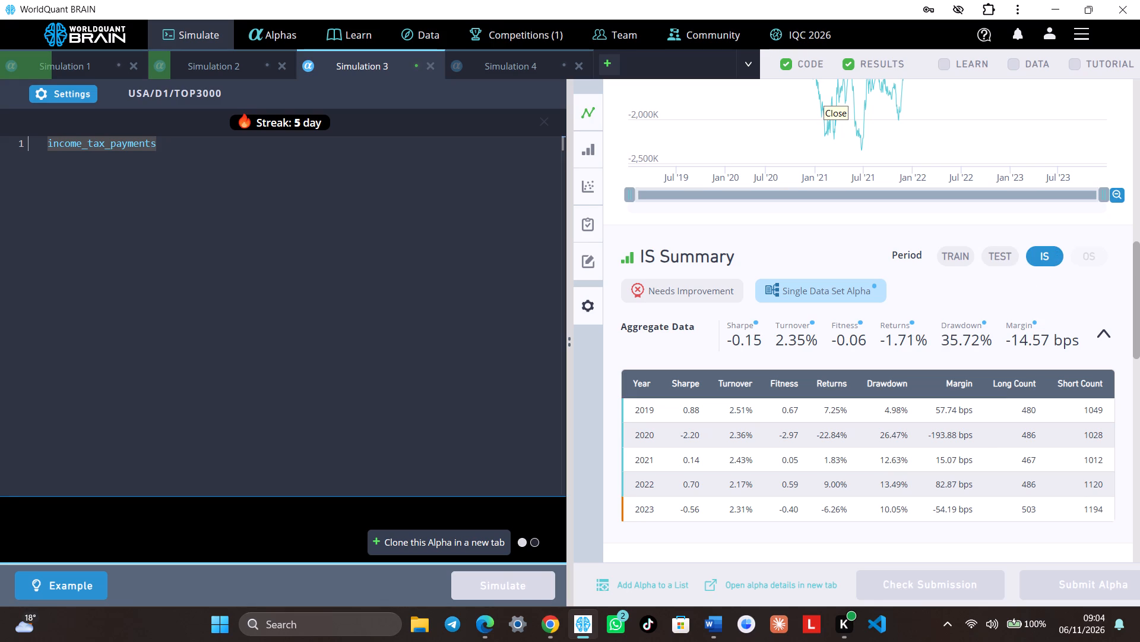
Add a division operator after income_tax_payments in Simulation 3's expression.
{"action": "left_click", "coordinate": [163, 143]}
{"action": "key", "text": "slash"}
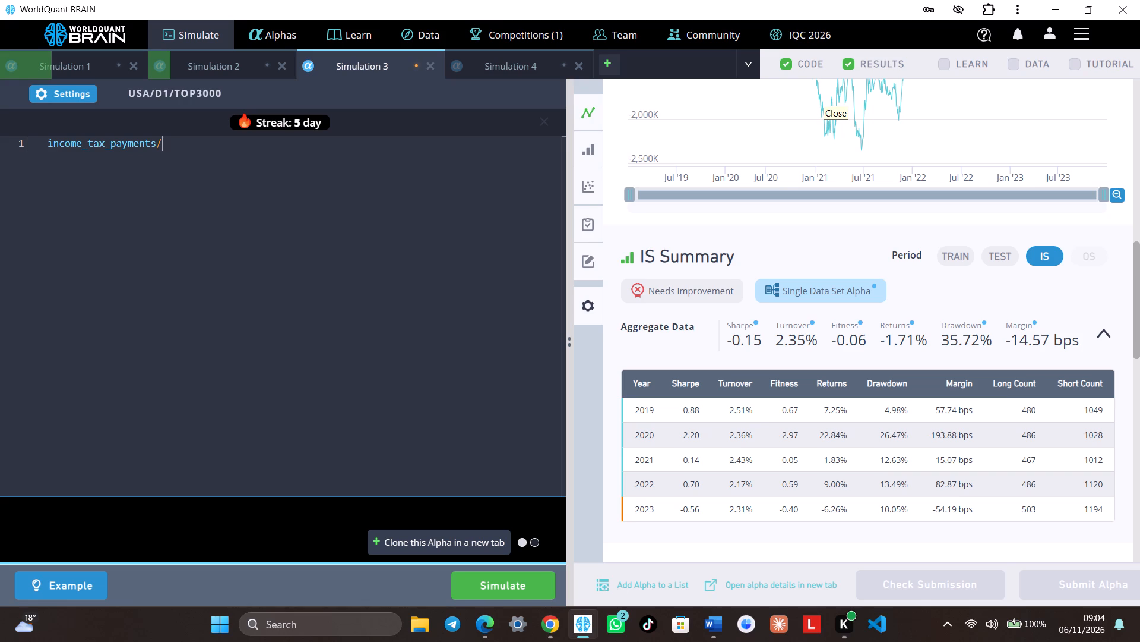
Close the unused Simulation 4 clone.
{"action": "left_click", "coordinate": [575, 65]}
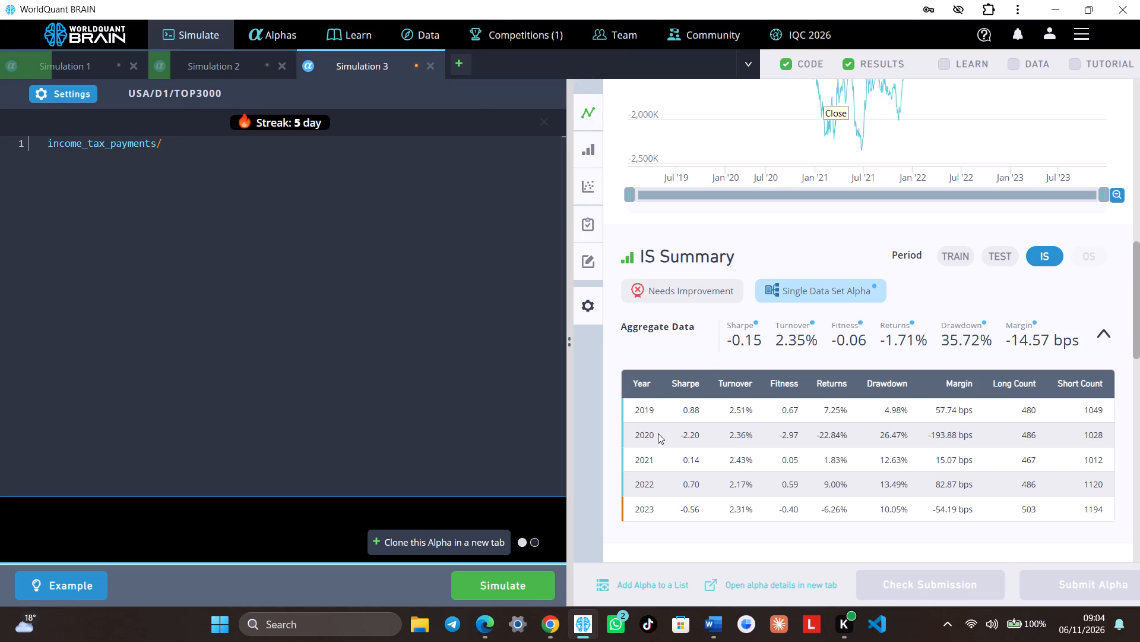
Examine Simulation 3's correlation section and the failed checks in its IS testing status.
{"action": "scroll", "coordinate": [853, 372], "scroll_direction": "down", "scroll_amount": 6}
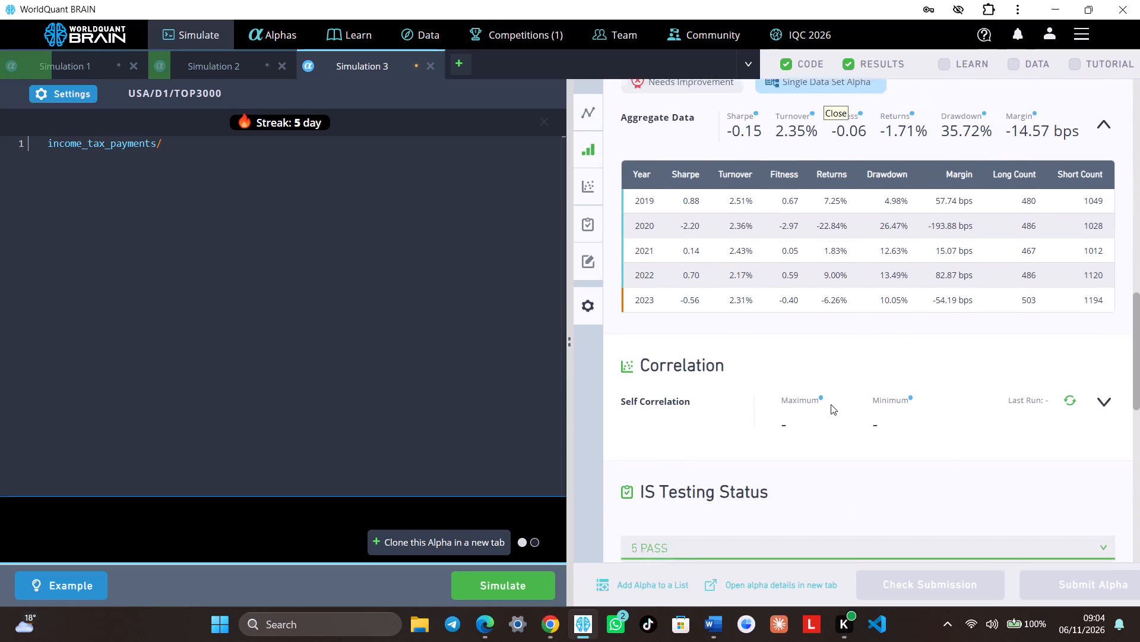
{"action": "left_click", "coordinate": [727, 332]}
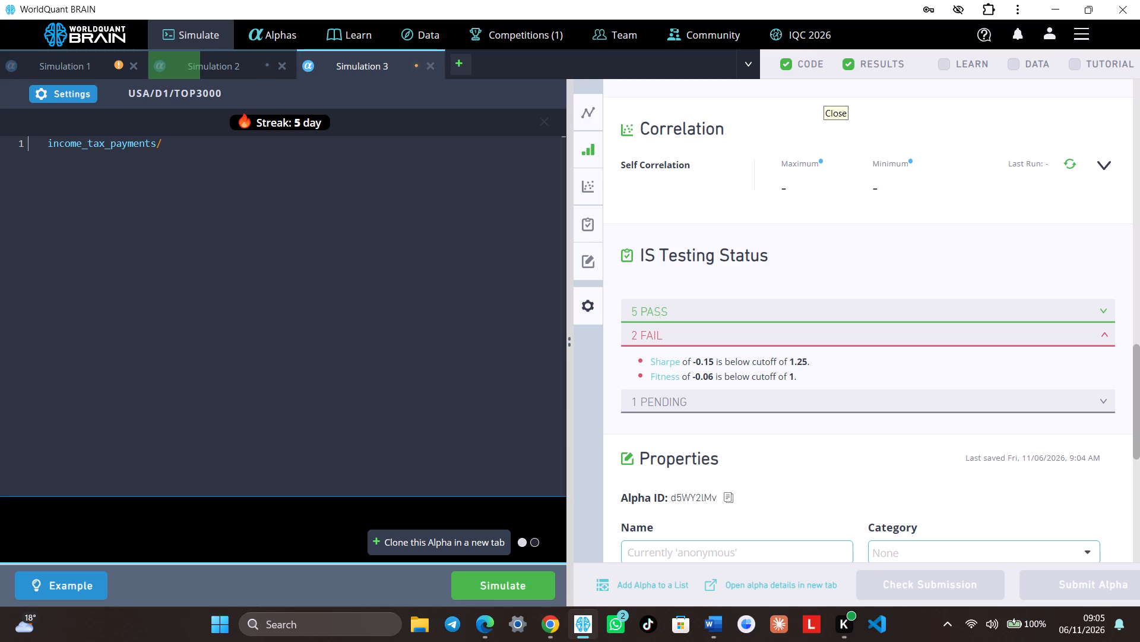
Review Simulation 1's rerun results, examining the failed IS tests and the IS period summary.
{"action": "left_click", "coordinate": [104, 57]}
{"action": "left_click", "coordinate": [863, 586]}
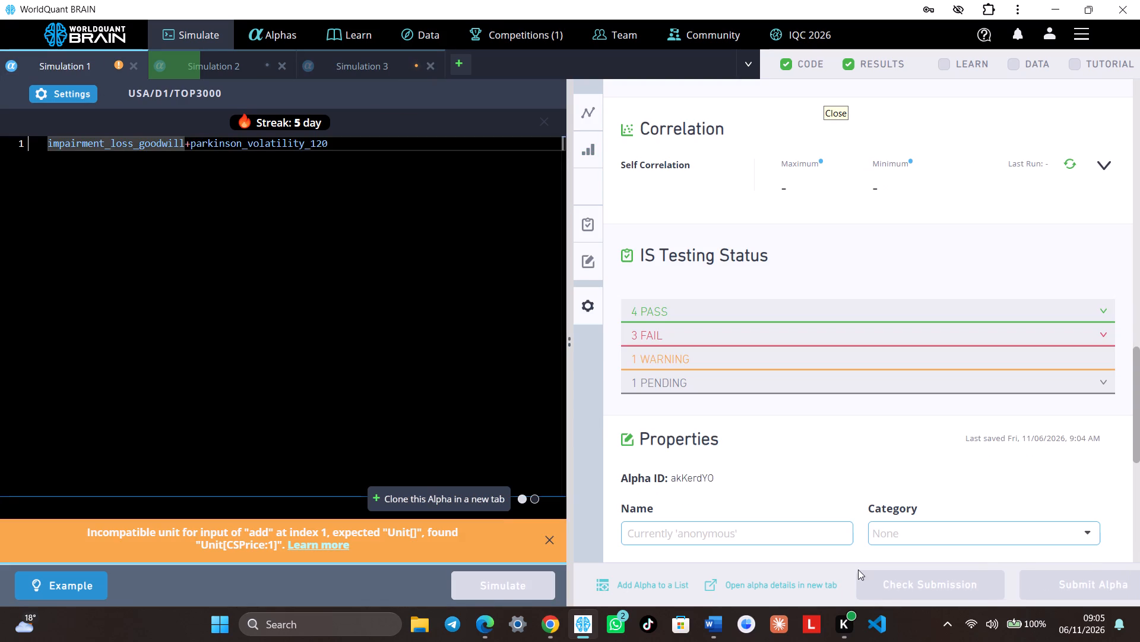
{"action": "left_click", "coordinate": [866, 329]}
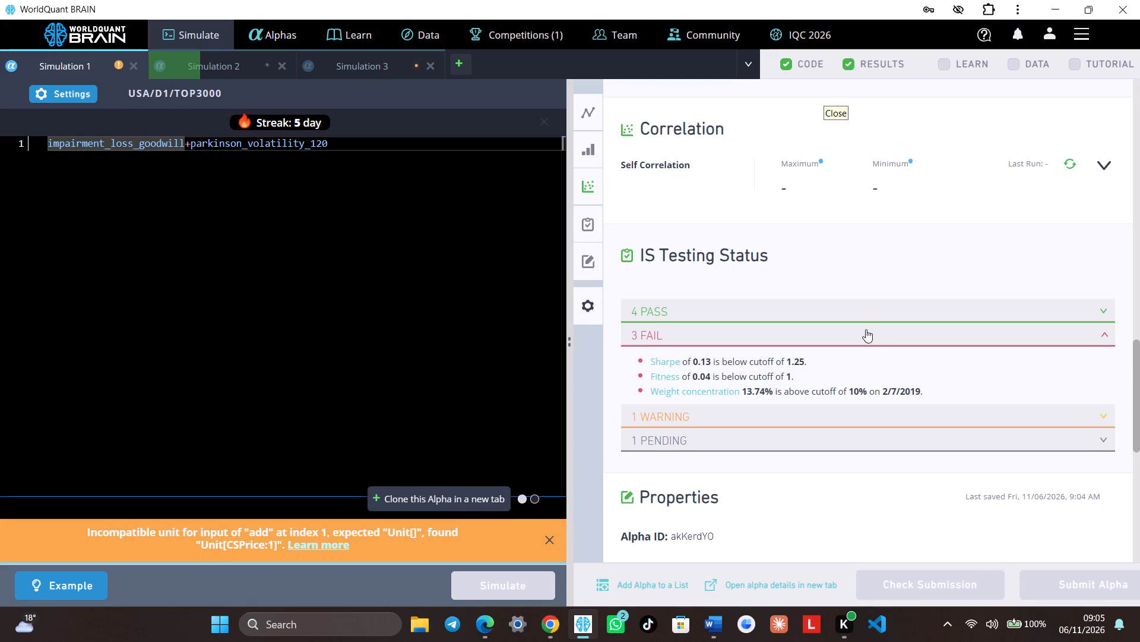
{"action": "scroll", "coordinate": [860, 412], "scroll_direction": "up", "scroll_amount": 4}
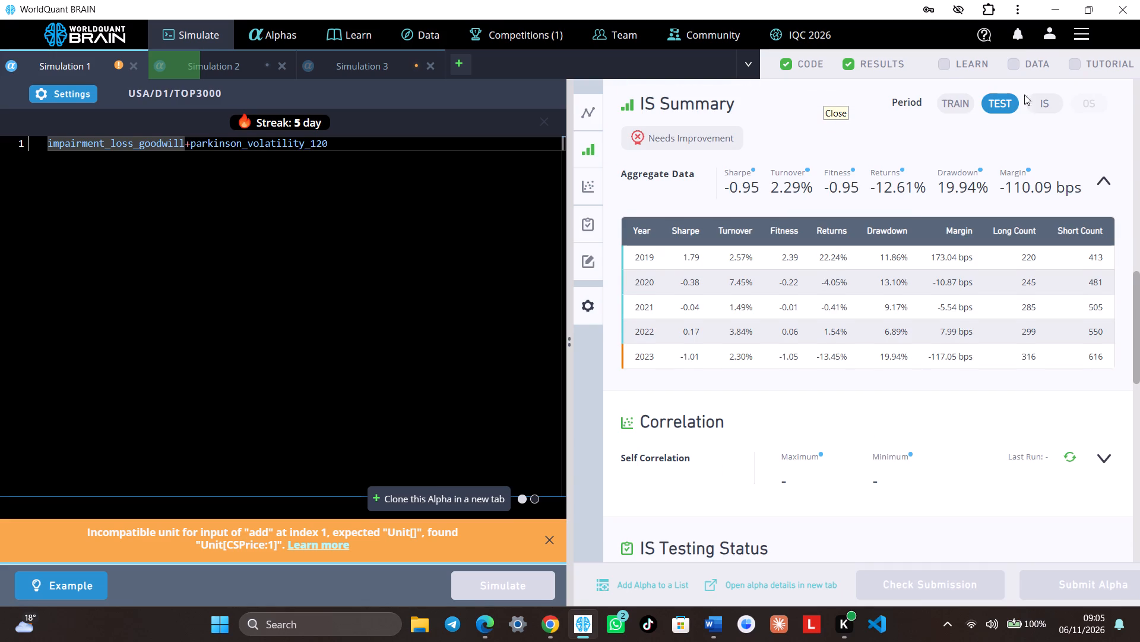
{"action": "left_click", "coordinate": [1039, 103]}
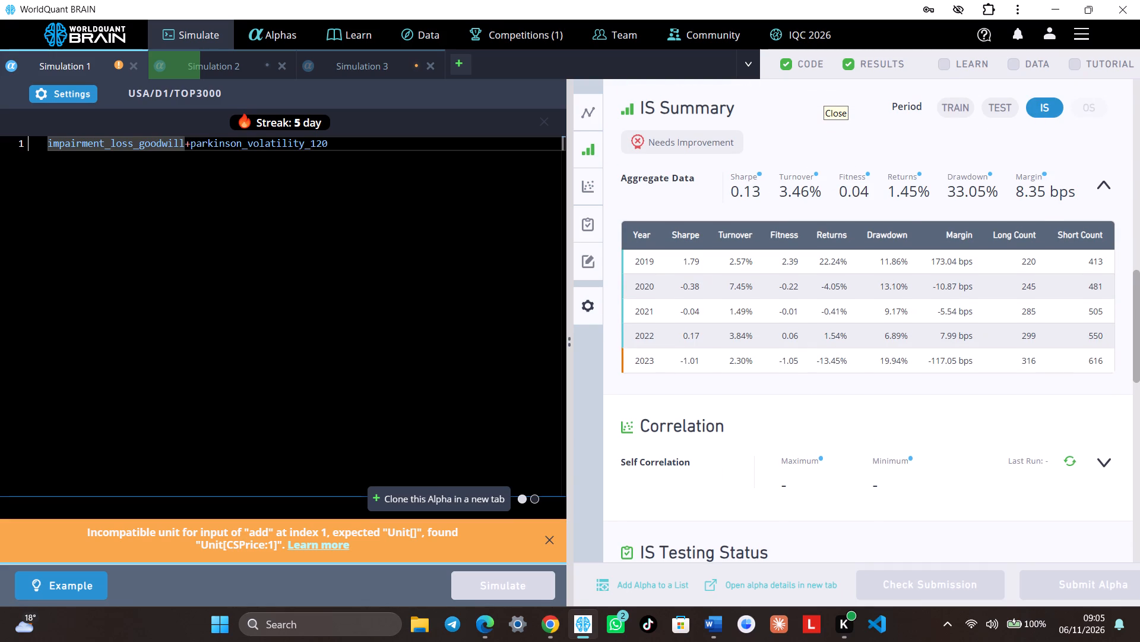
Change Simulation 1's expression to impairment_loss_goodwill/parkinson_volatility_120 and run it again.
{"action": "left_click", "coordinate": [187, 146]}
{"action": "key", "text": "Delete"}
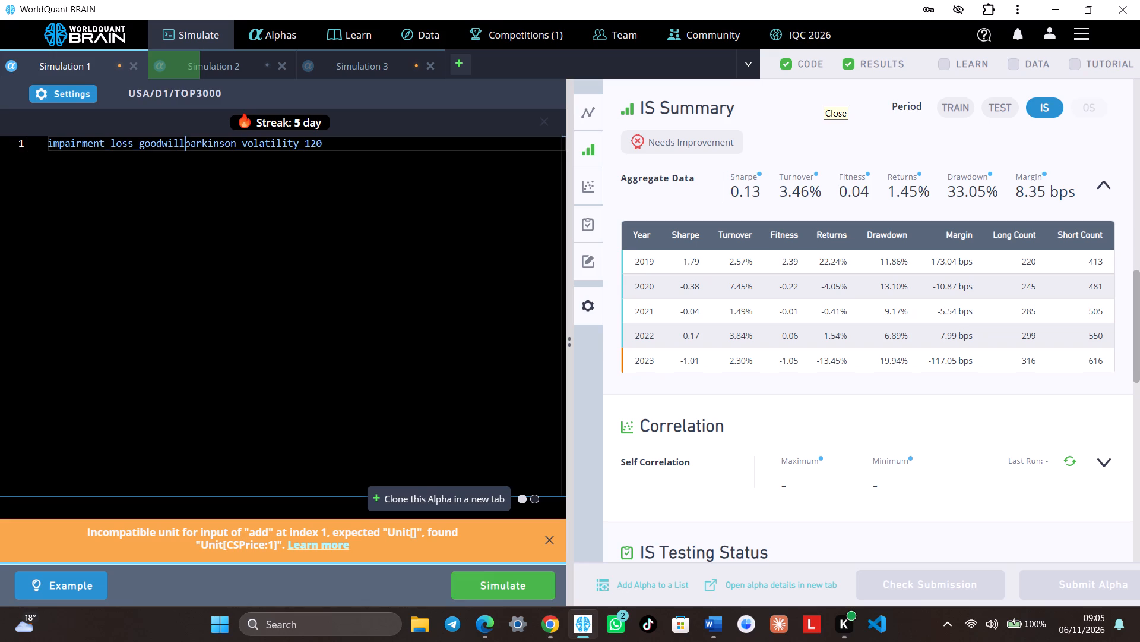
{"action": "key", "text": "slash"}
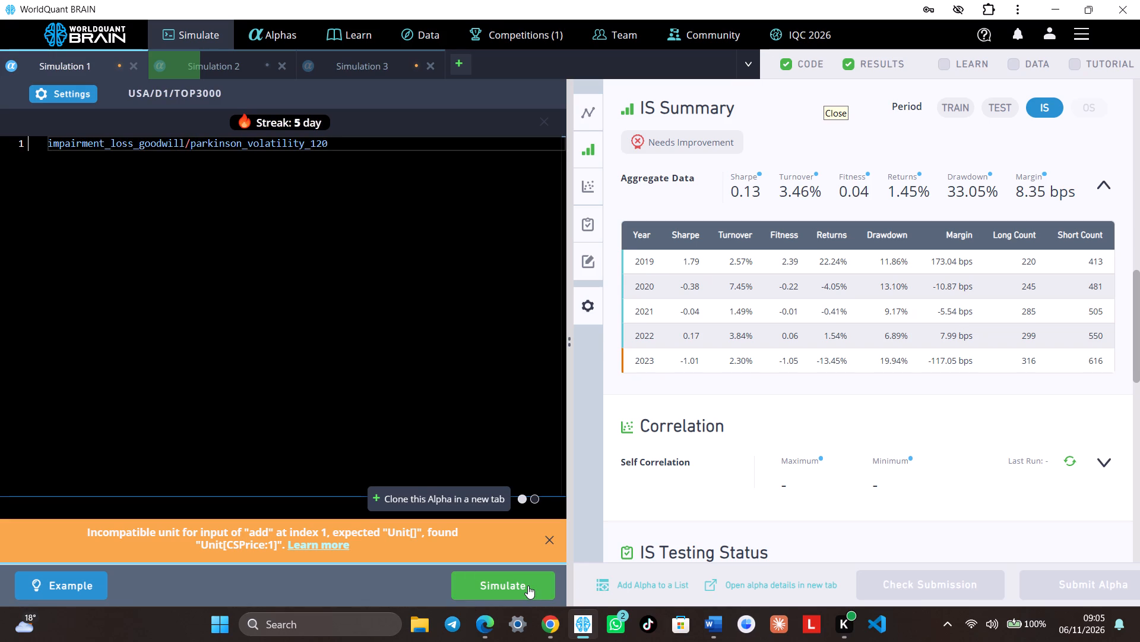
{"action": "left_click", "coordinate": [480, 572]}
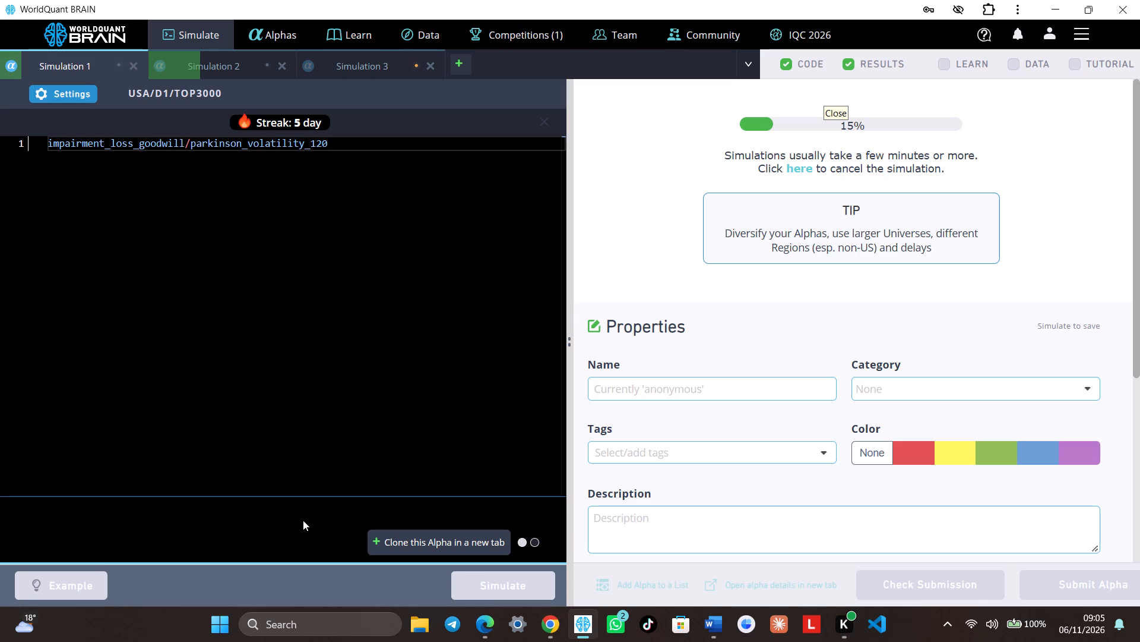
Clone Simulation 1's alpha, change the copy's expression to historical_volatility_120/parkinson_volatility_120, and run it.
{"action": "left_click", "coordinate": [483, 538]}
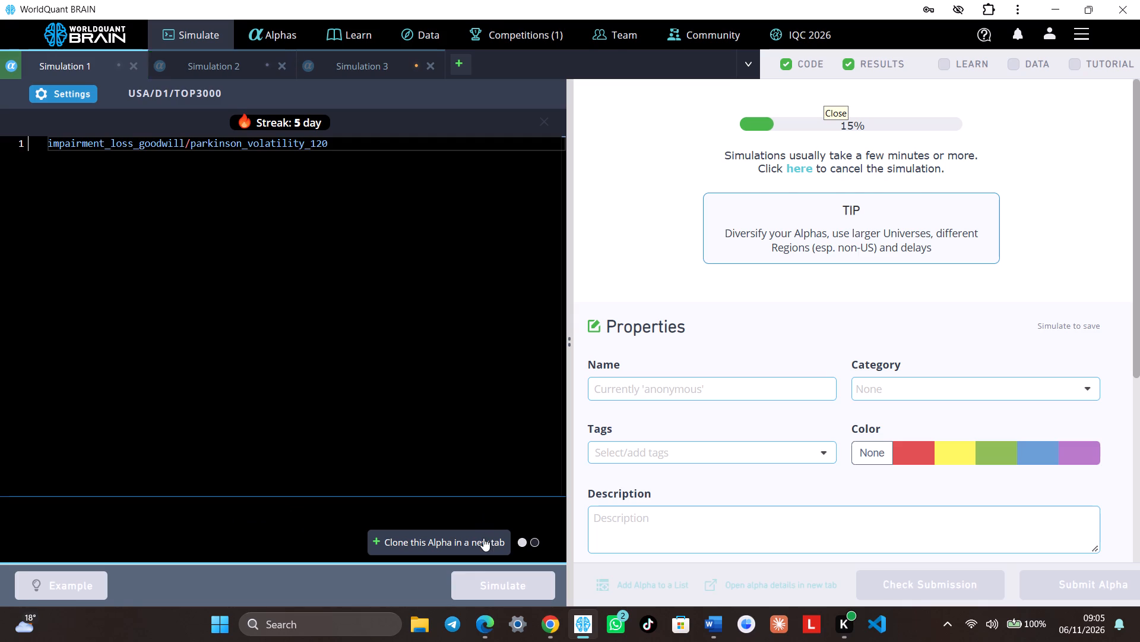
{"action": "left_click", "coordinate": [182, 152]}
{"action": "left_click", "coordinate": [183, 146]}
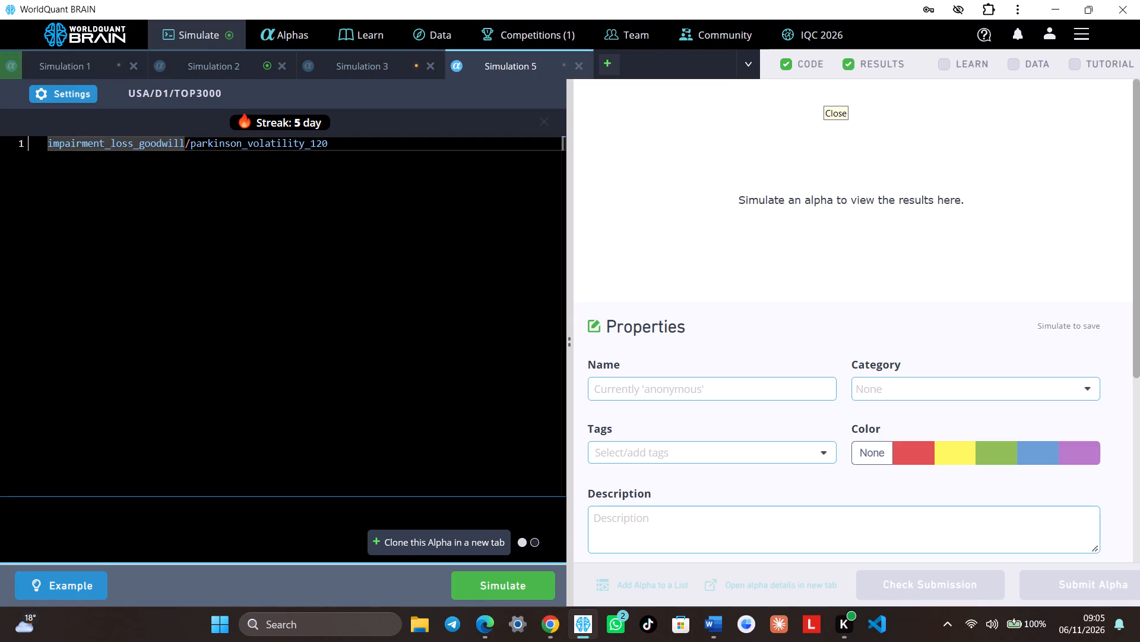
{"action": "key", "text": "BackSpace"}
{"action": "key", "text": "BackSpace"}
{"action": "key", "text": "BackSpace"}
{"action": "key", "text": "BackSpace"}
{"action": "key", "text": "BackSpace"}
{"action": "key", "text": "BackSpace"}
{"action": "key", "text": "BackSpace"}
{"action": "key", "text": "BackSpace"}
{"action": "key", "text": "BackSpace"}
{"action": "key", "text": "BackSpace"}
{"action": "key", "text": "BackSpace"}
{"action": "key", "text": "BackSpace"}
{"action": "key", "text": "BackSpace"}
{"action": "key", "text": "BackSpace"}
{"action": "key", "text": "BackSpace"}
{"action": "key", "text": "BackSpace"}
{"action": "key", "text": "BackSpace"}
{"action": "key", "text": "BackSpace"}
{"action": "key", "text": "BackSpace"}
{"action": "key", "text": "BackSpace"}
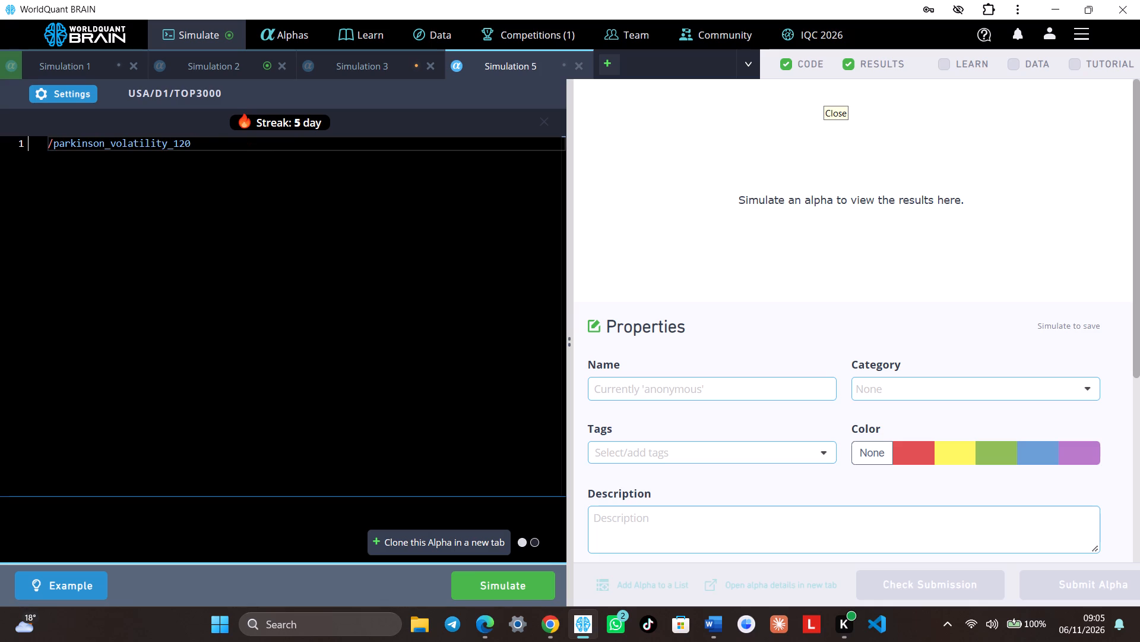
{"action": "type", "text": "hi"}
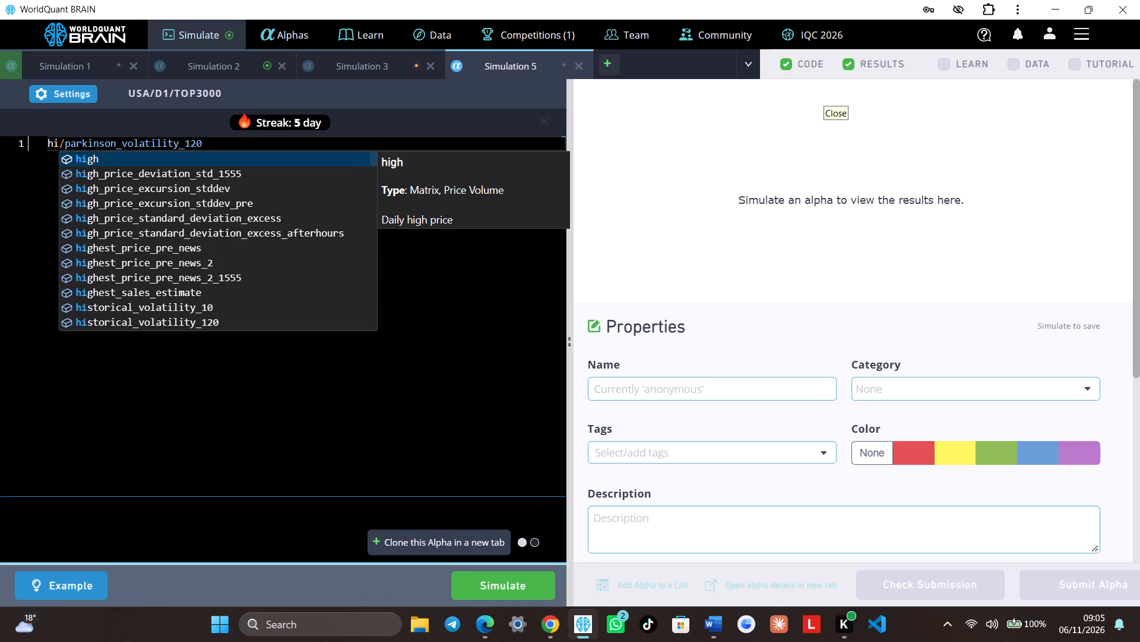
{"action": "left_click", "coordinate": [224, 320]}
{"action": "left_click", "coordinate": [479, 570]}
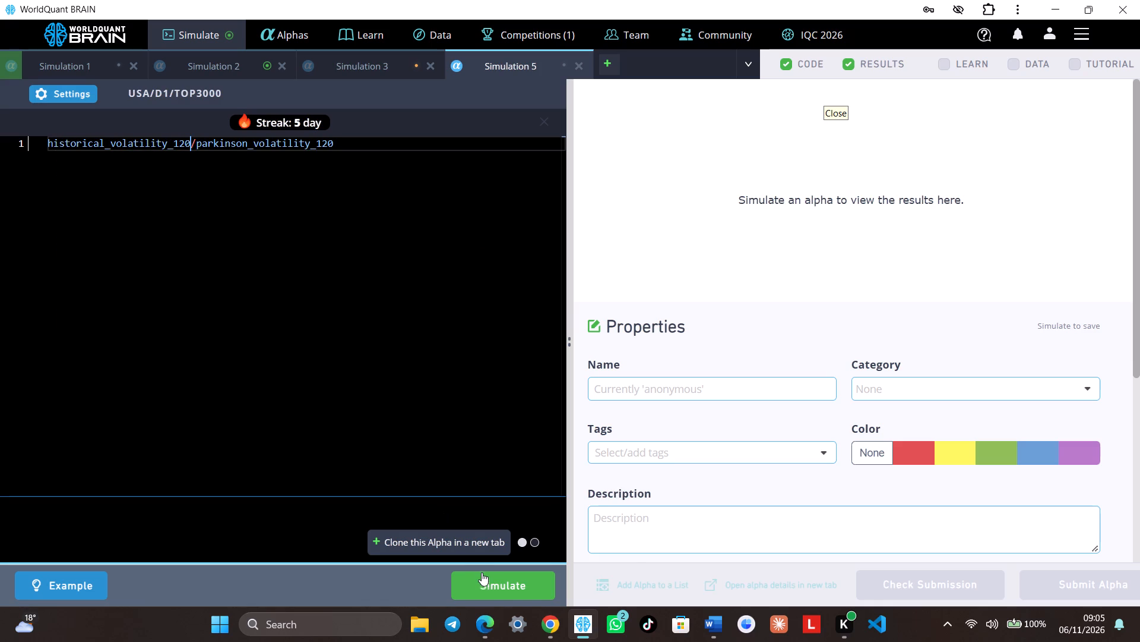
{"action": "left_click", "coordinate": [482, 575]}
Close the Simulation 3 tab, discarding its unsimulated code.
{"action": "left_click", "coordinate": [365, 73]}
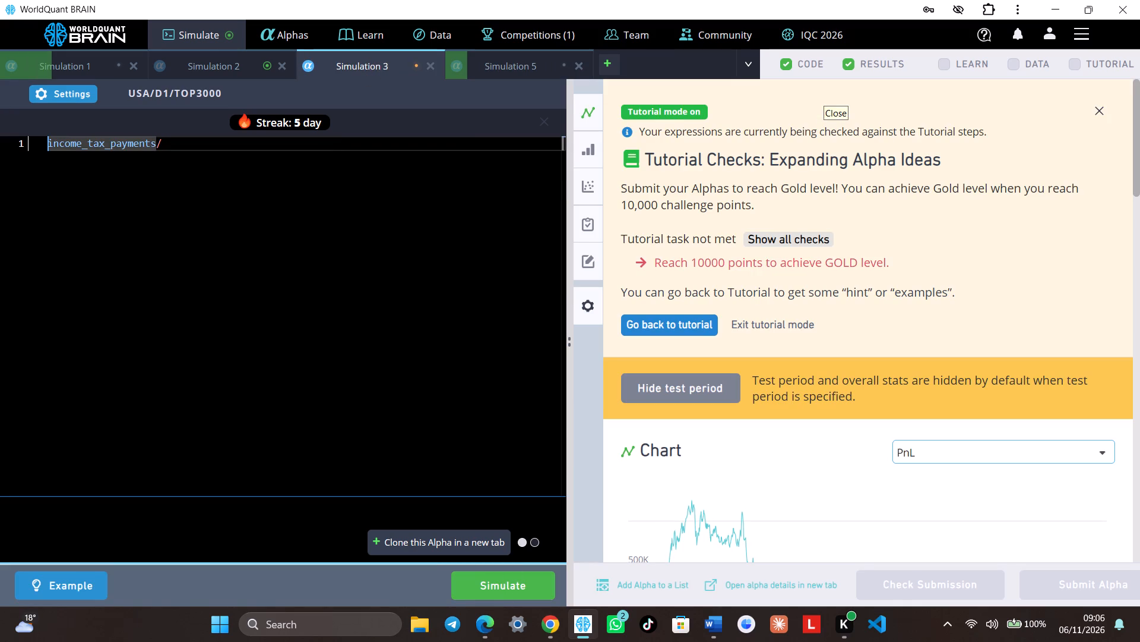
{"action": "left_click", "coordinate": [430, 61]}
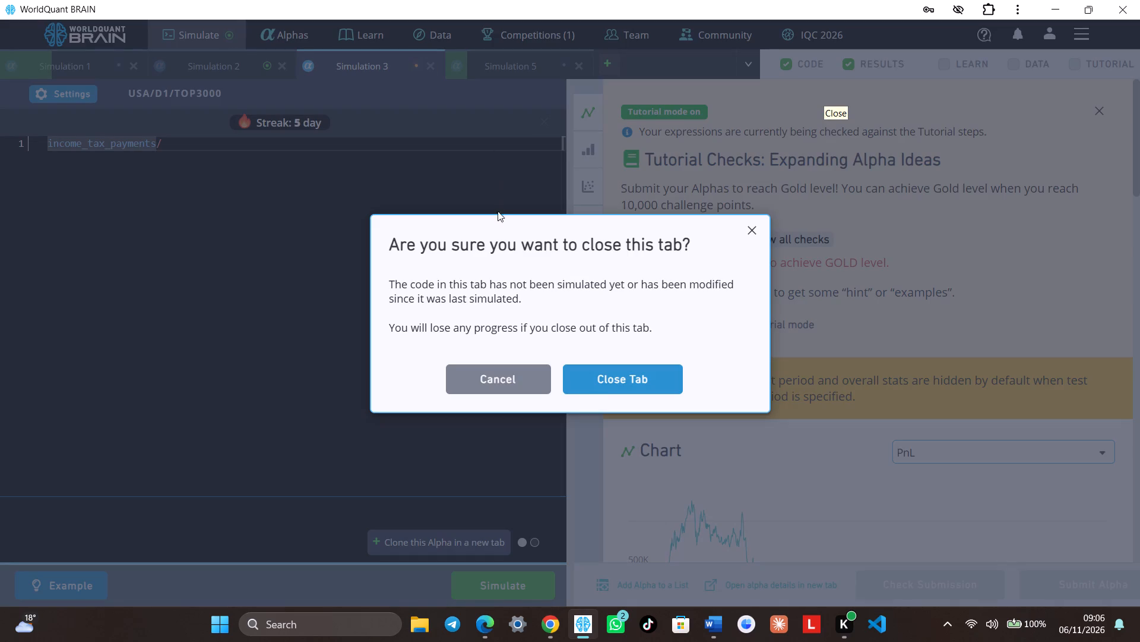
{"action": "left_click", "coordinate": [584, 386]}
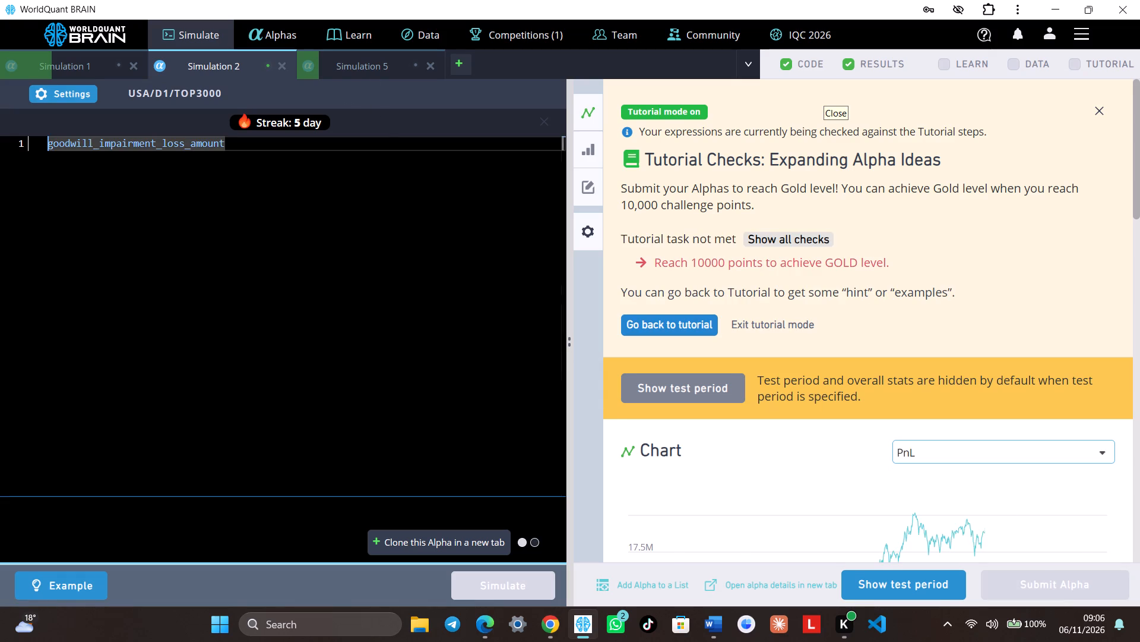
Check Simulation 2's IS period summary with the test period shown, and rerun it with the expression goodwill_impairment_loss_amount/income.
{"action": "left_click", "coordinate": [912, 581]}
{"action": "scroll", "coordinate": [938, 352], "scroll_direction": "down", "scroll_amount": 4}
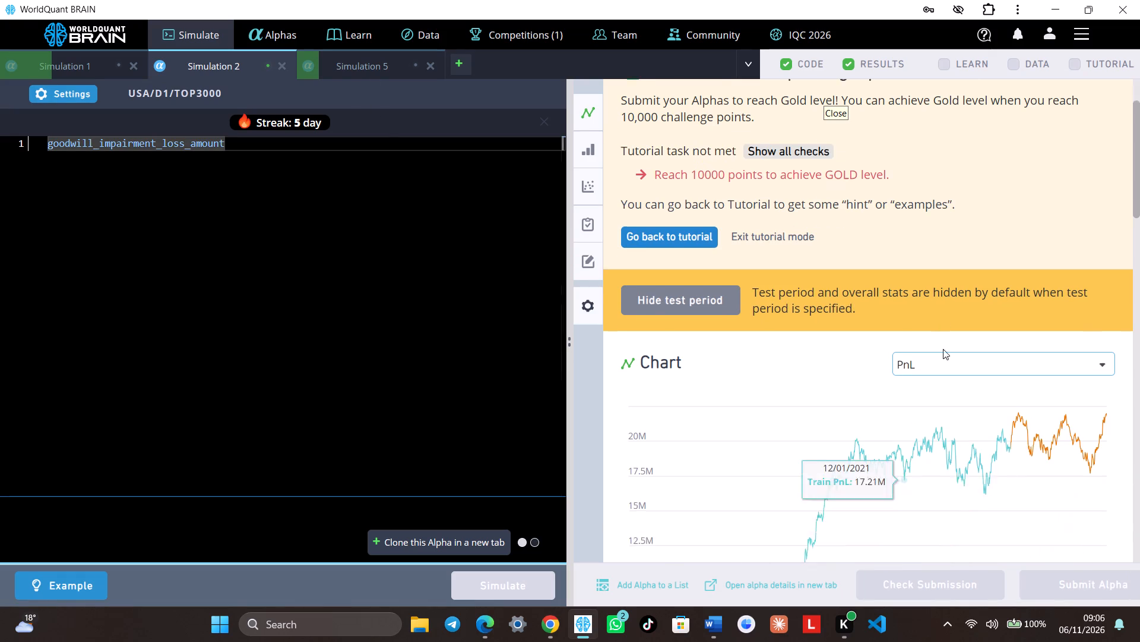
{"action": "scroll", "coordinate": [990, 343], "scroll_direction": "down", "scroll_amount": 3}
{"action": "left_click_drag", "start_coordinate": [1049, 398], "coordinate": [1050, 405]}
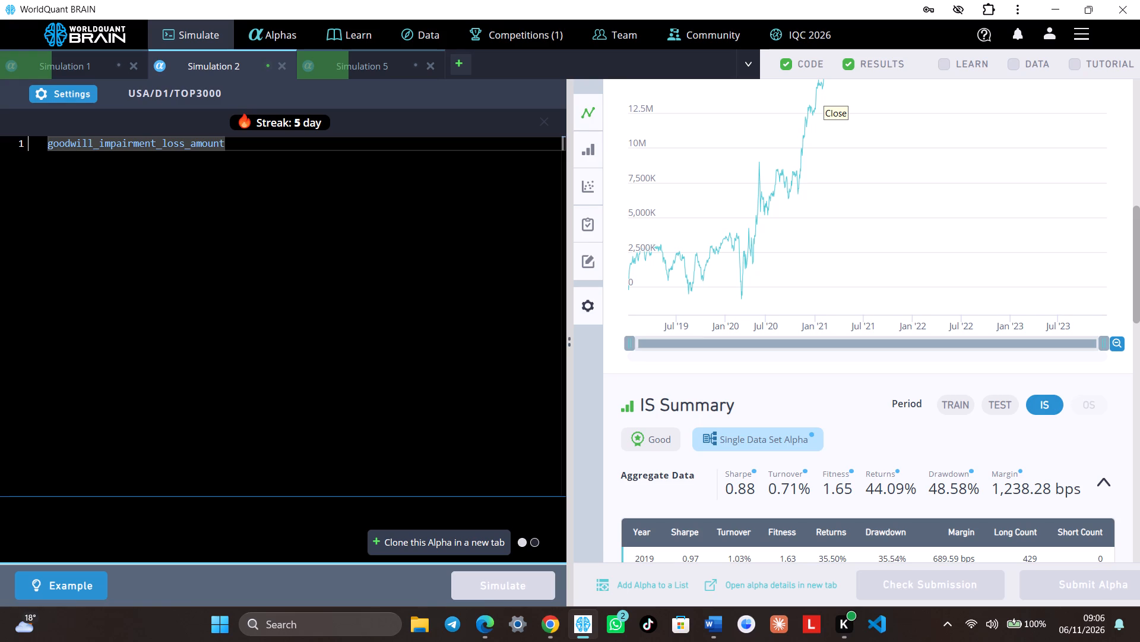
{"action": "left_click", "coordinate": [229, 143]}
{"action": "key", "text": "slash"}
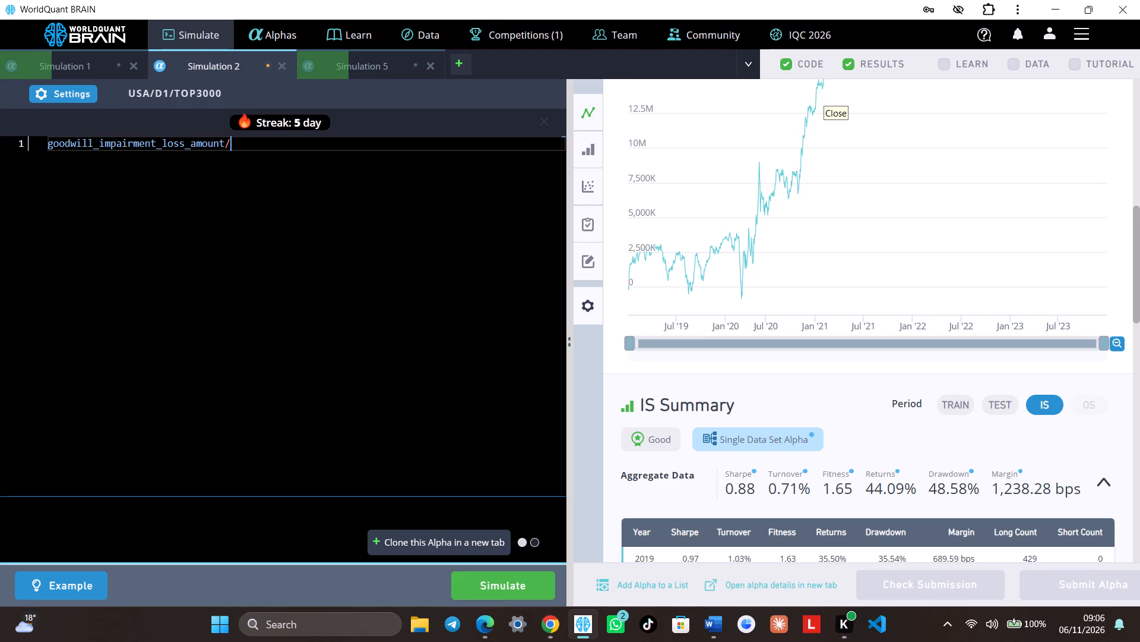
{"action": "type", "text": "in"}
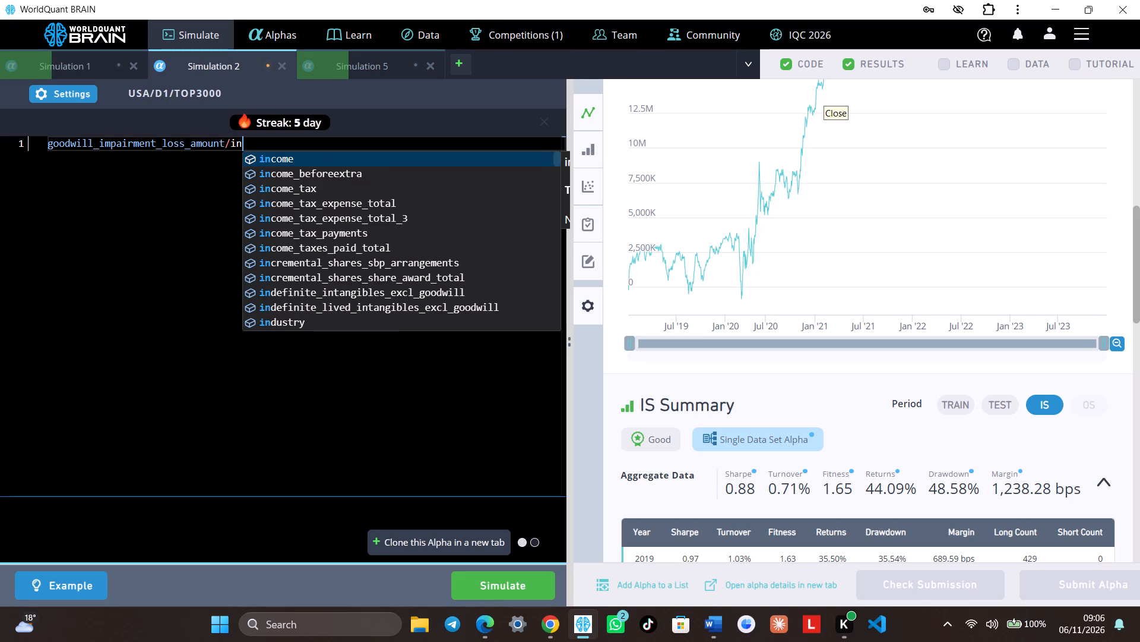
{"action": "left_click", "coordinate": [273, 161]}
{"action": "left_click", "coordinate": [517, 590]}
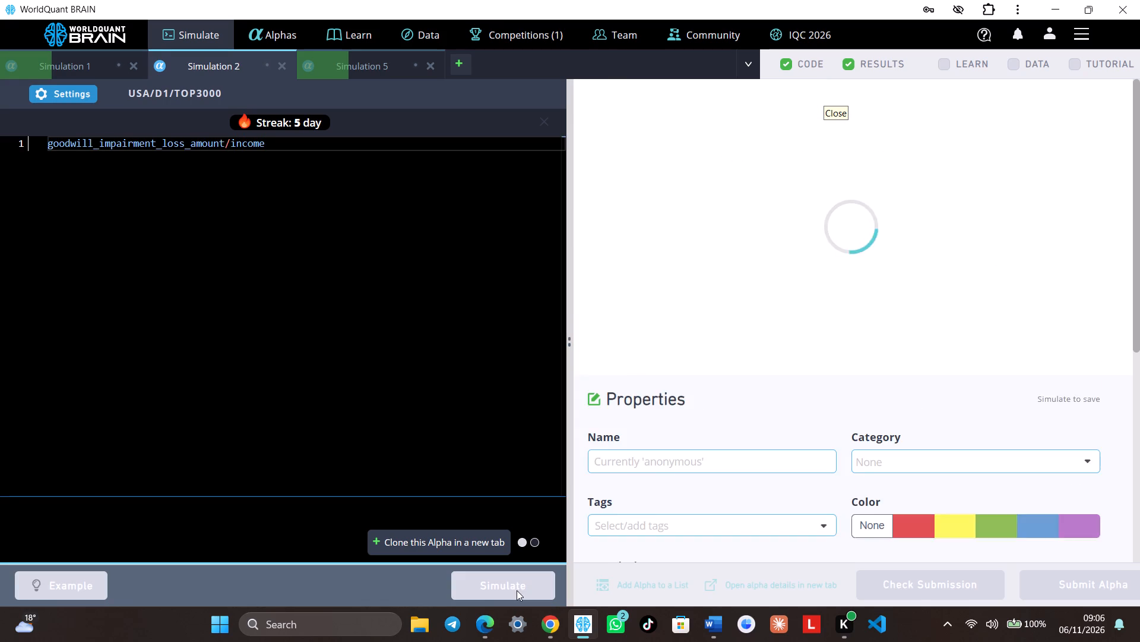
Check Simulation 1's IS period summary with the test period shown, and rerun it with the expression impairment_loss_goodwill*parkinson_volatility_120.
{"action": "left_click", "coordinate": [91, 69]}
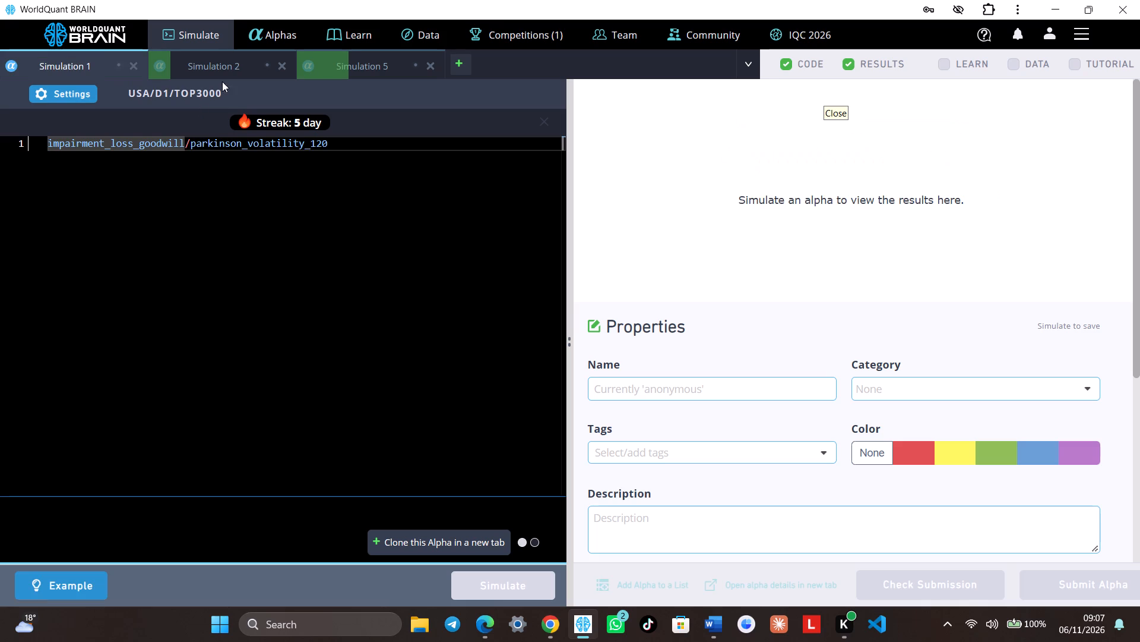
{"action": "left_click", "coordinate": [112, 59]}
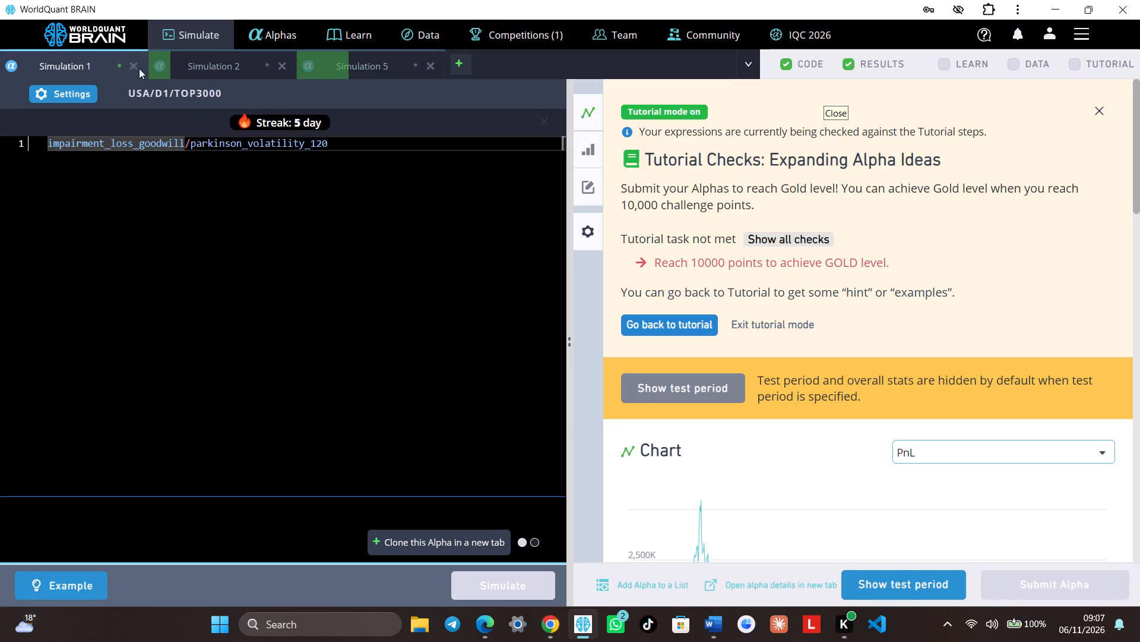
{"action": "left_click", "coordinate": [919, 587]}
{"action": "scroll", "coordinate": [935, 489], "scroll_direction": "down", "scroll_amount": 6}
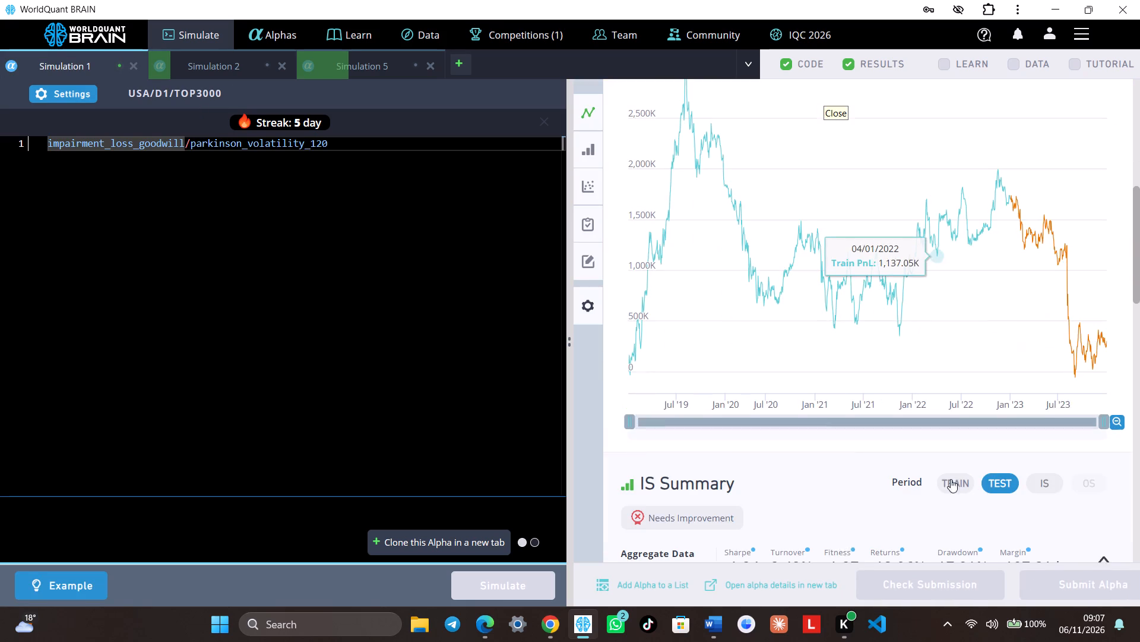
{"action": "scroll", "coordinate": [1066, 439], "scroll_direction": "down", "scroll_amount": 3}
{"action": "left_click", "coordinate": [1052, 261]}
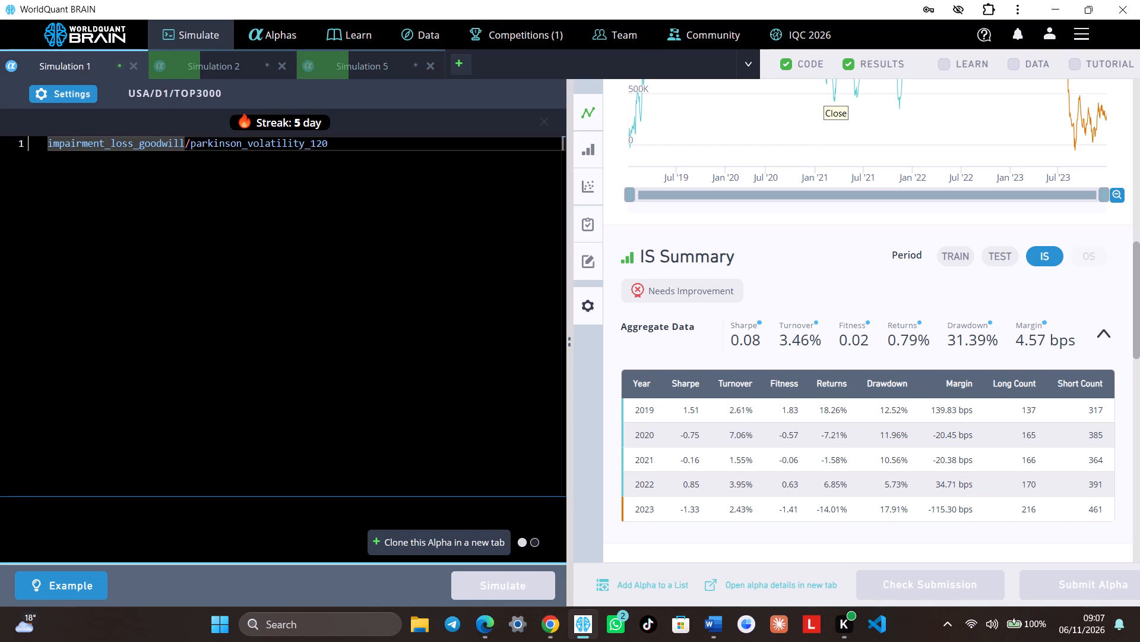
{"action": "left_click", "coordinate": [189, 149]}
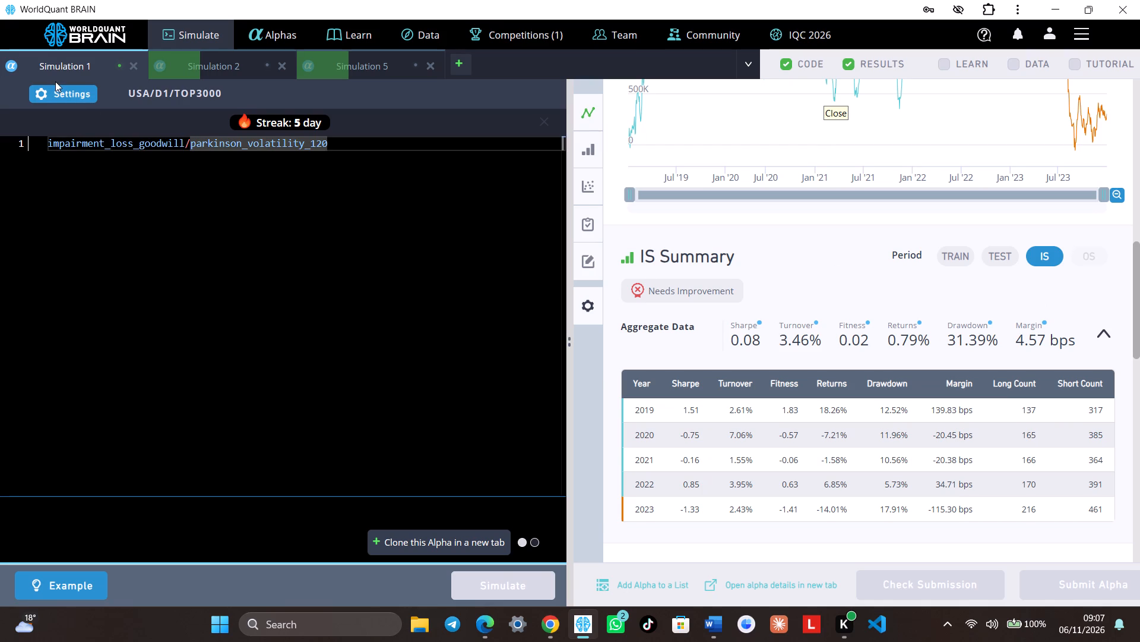
{"action": "left_click_drag", "start_coordinate": [64, 93], "coordinate": [67, 98]}
{"action": "left_click", "coordinate": [67, 98]}
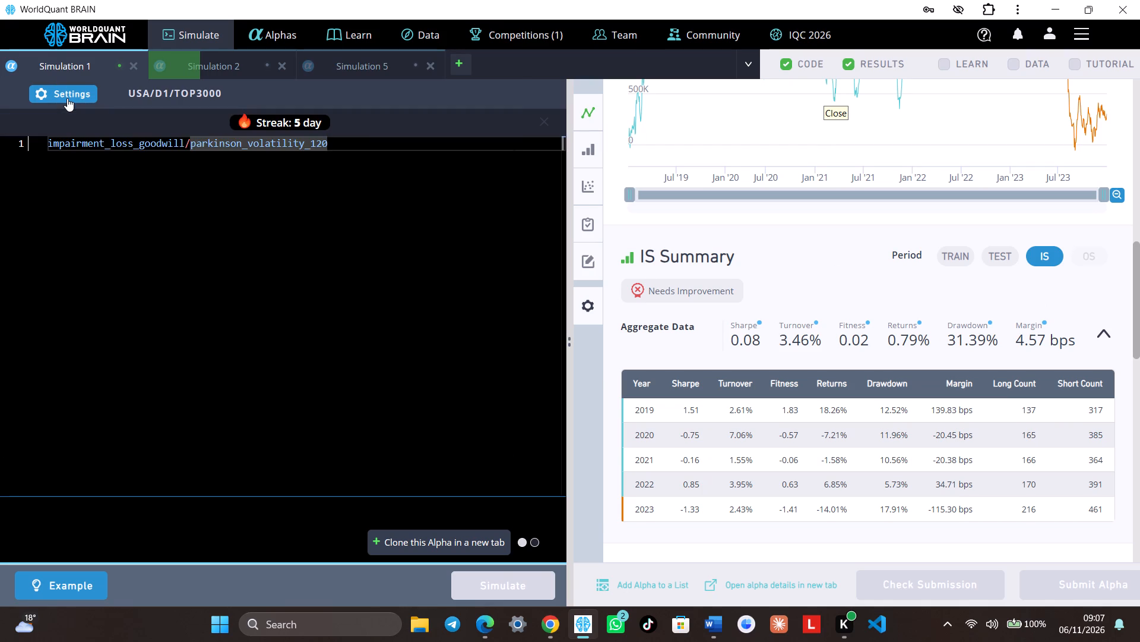
{"action": "left_click", "coordinate": [188, 147]}
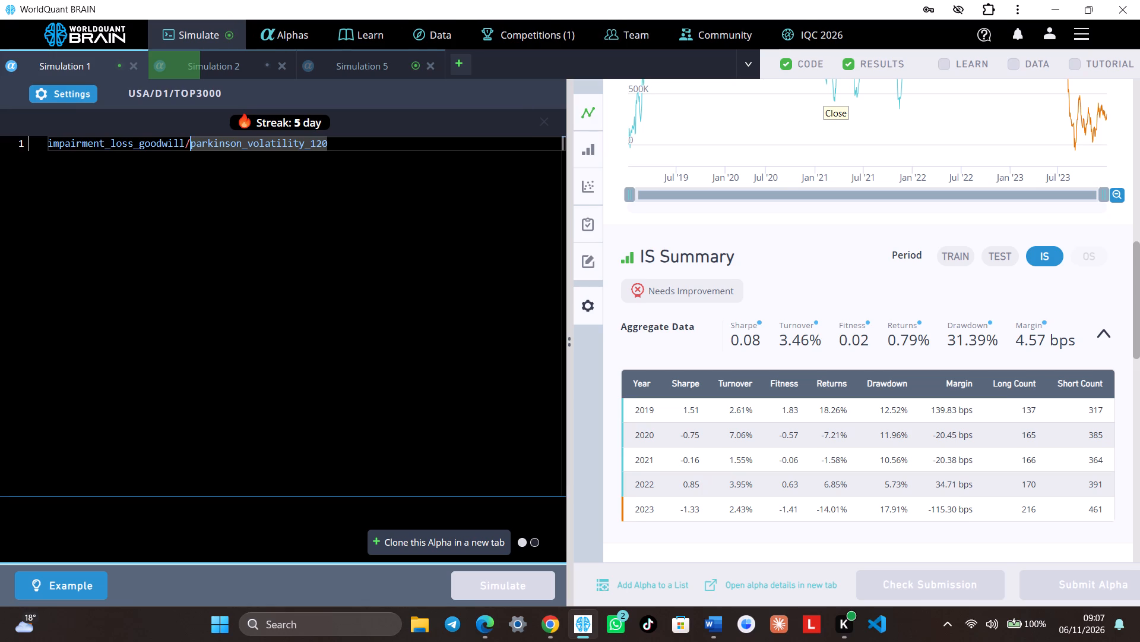
{"action": "key", "text": "BackSpace"}
{"action": "key", "text": "shift+asterisk"}
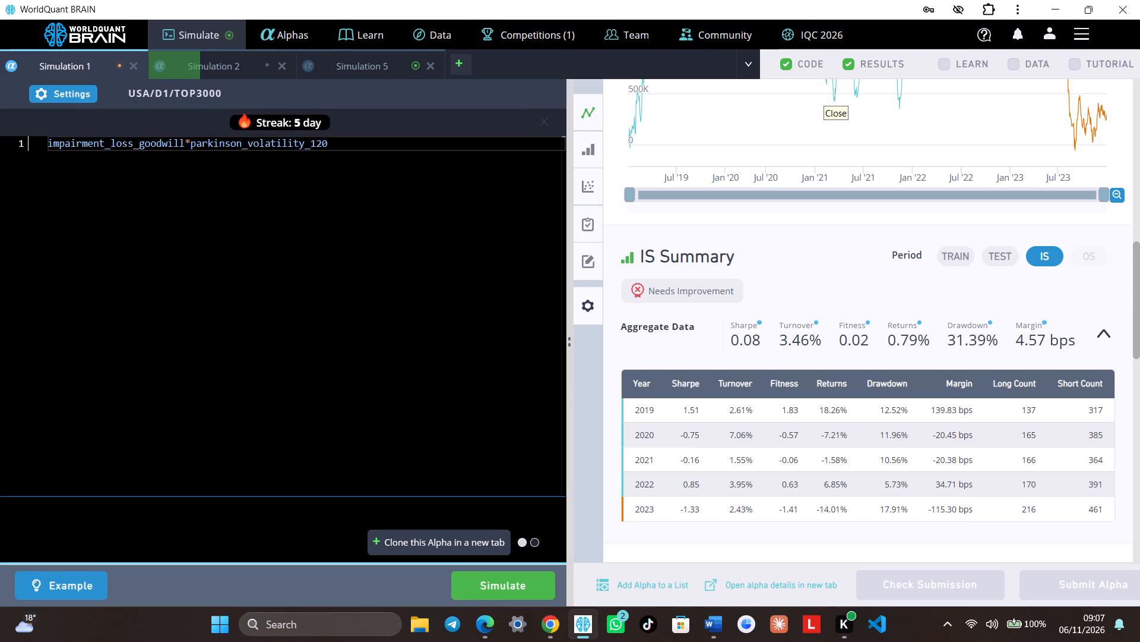
{"action": "left_click", "coordinate": [524, 577]}
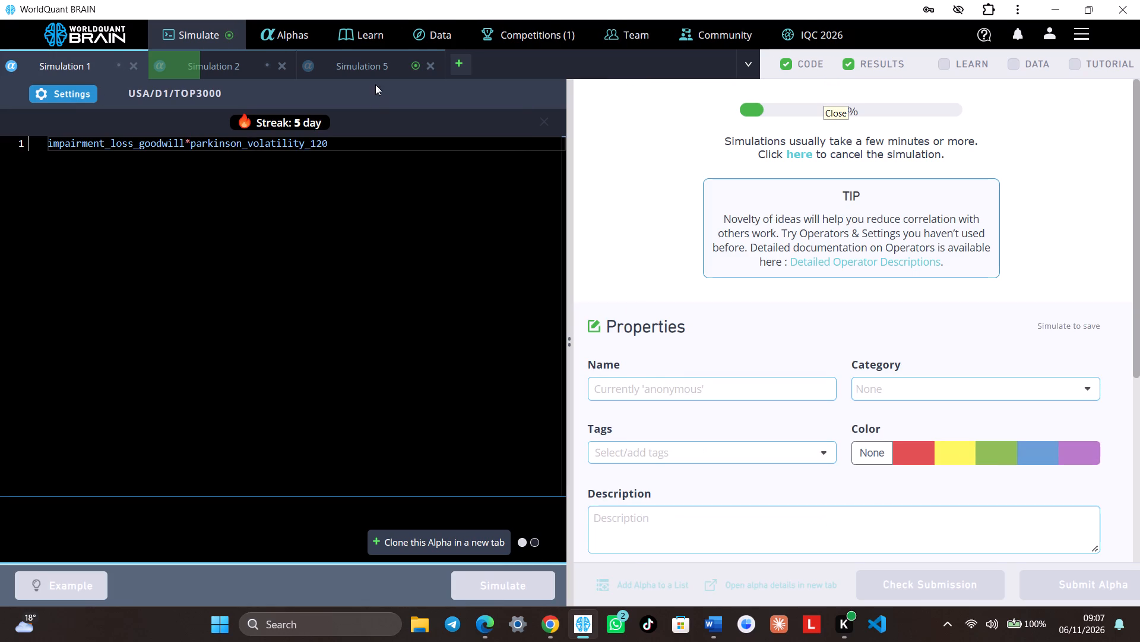
Check Simulation 5's IS period summary with the test period shown, and rerun it with the expression historical_volatility_120*parkinson_volatility_120.
{"action": "left_click", "coordinate": [373, 64]}
{"action": "left_click", "coordinate": [895, 579]}
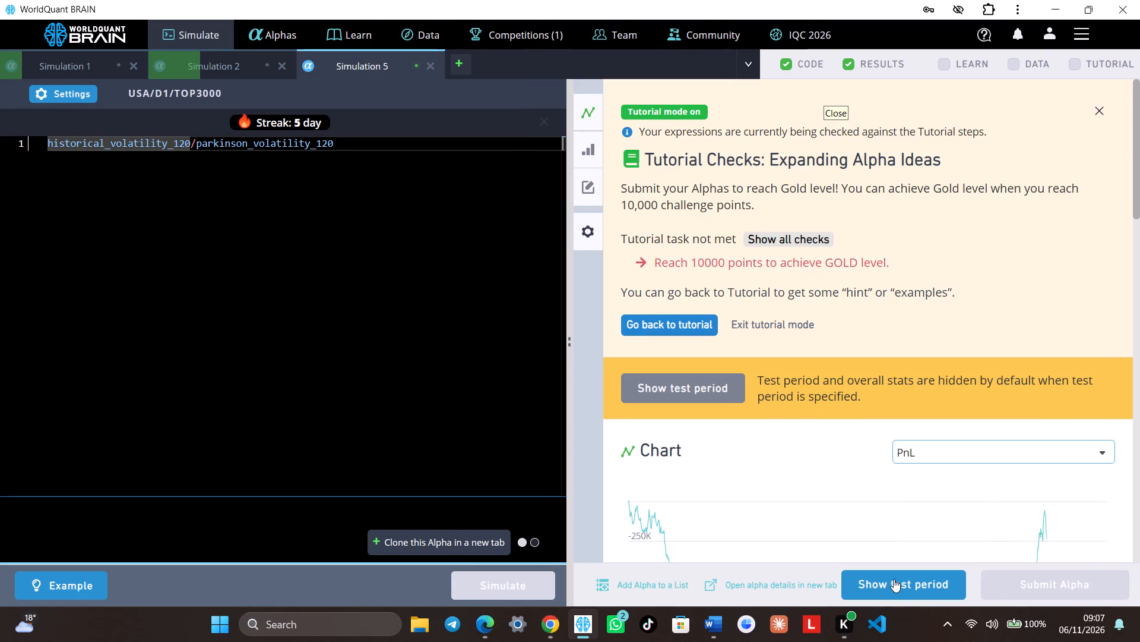
{"action": "scroll", "coordinate": [892, 363], "scroll_direction": "down", "scroll_amount": 5}
{"action": "scroll", "coordinate": [970, 339], "scroll_direction": "down", "scroll_amount": 2}
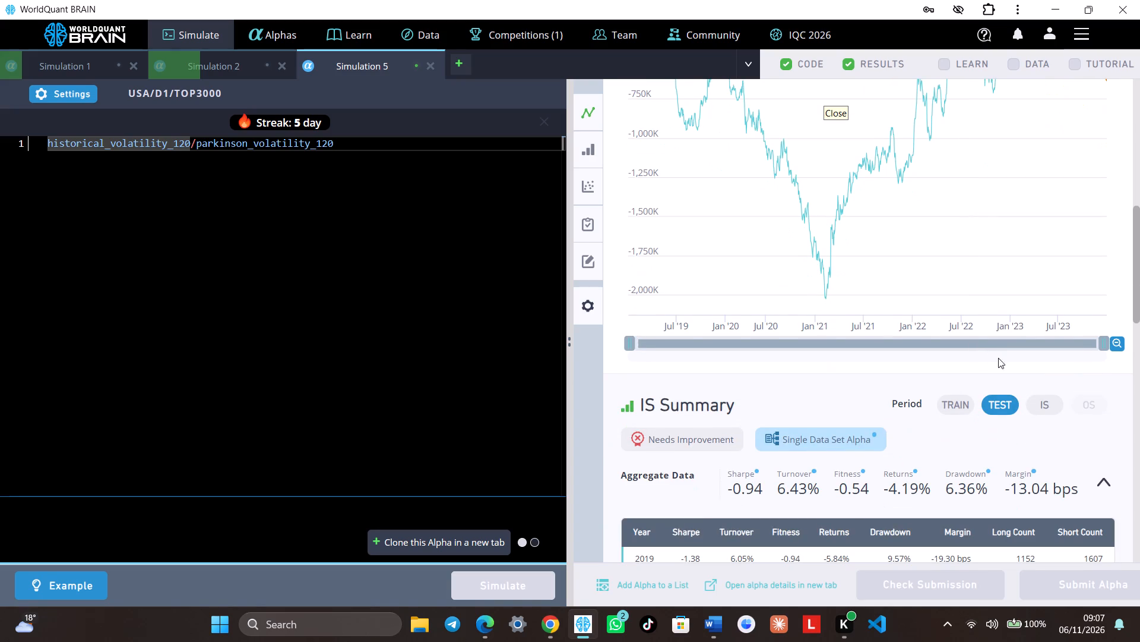
{"action": "left_click", "coordinate": [1047, 403]}
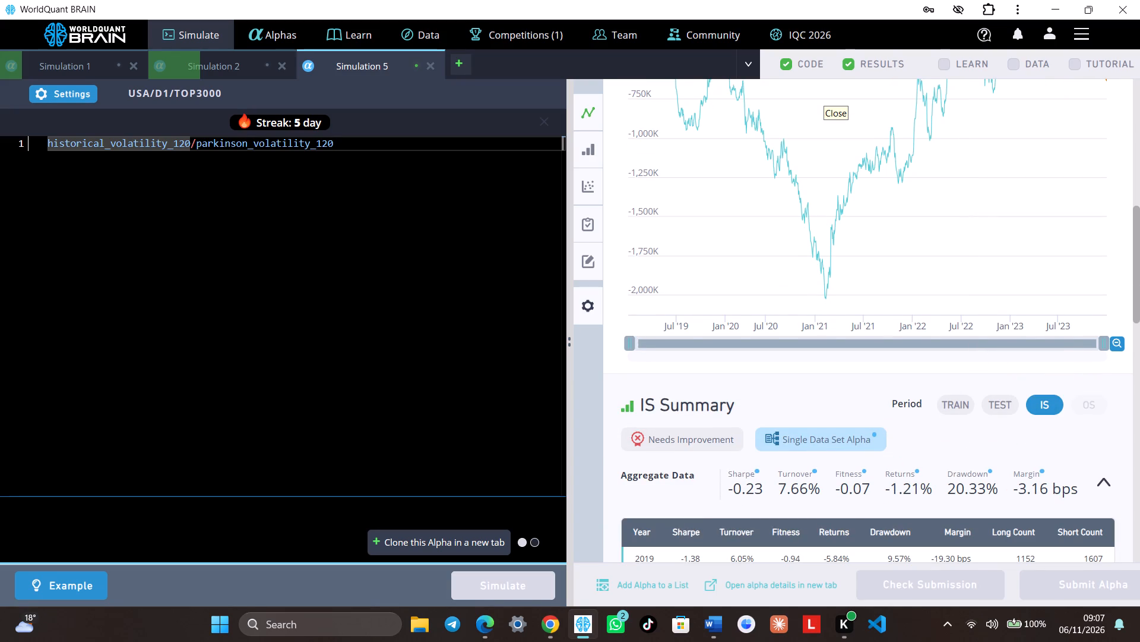
{"action": "left_click", "coordinate": [194, 146]}
{"action": "key", "text": "BackSpace"}
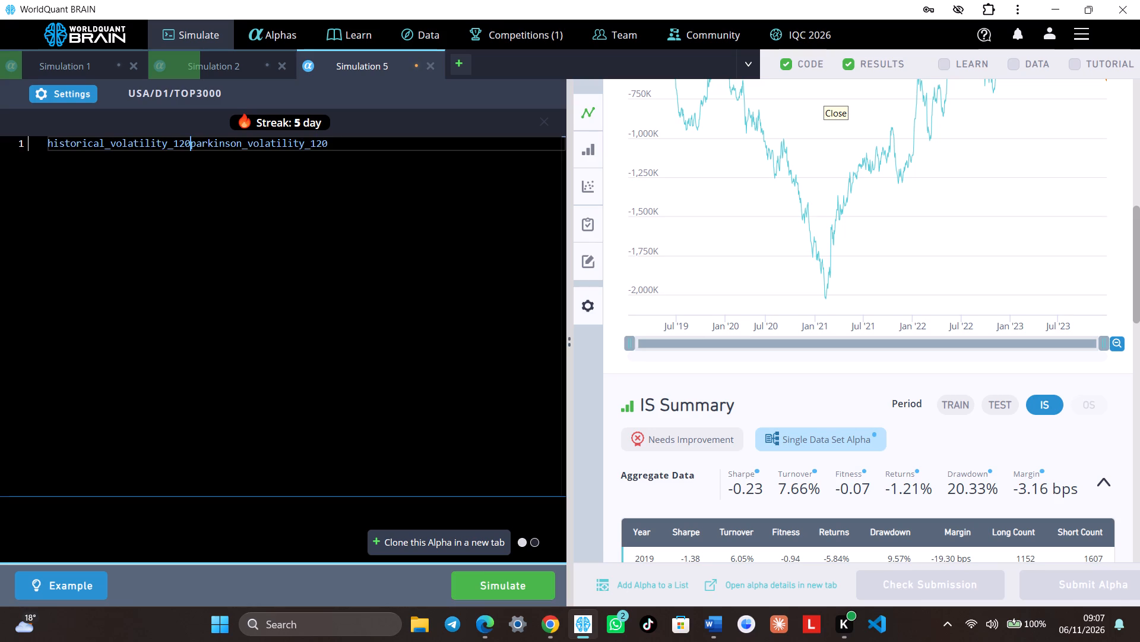
{"action": "key", "text": "shift+asterisk"}
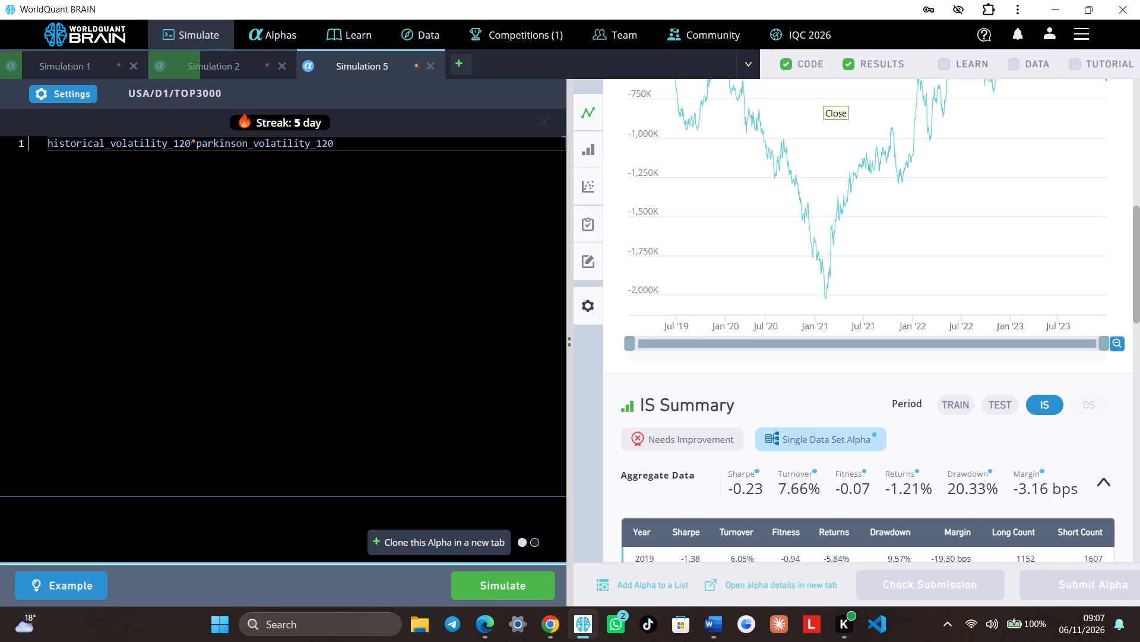
{"action": "left_click", "coordinate": [483, 580]}
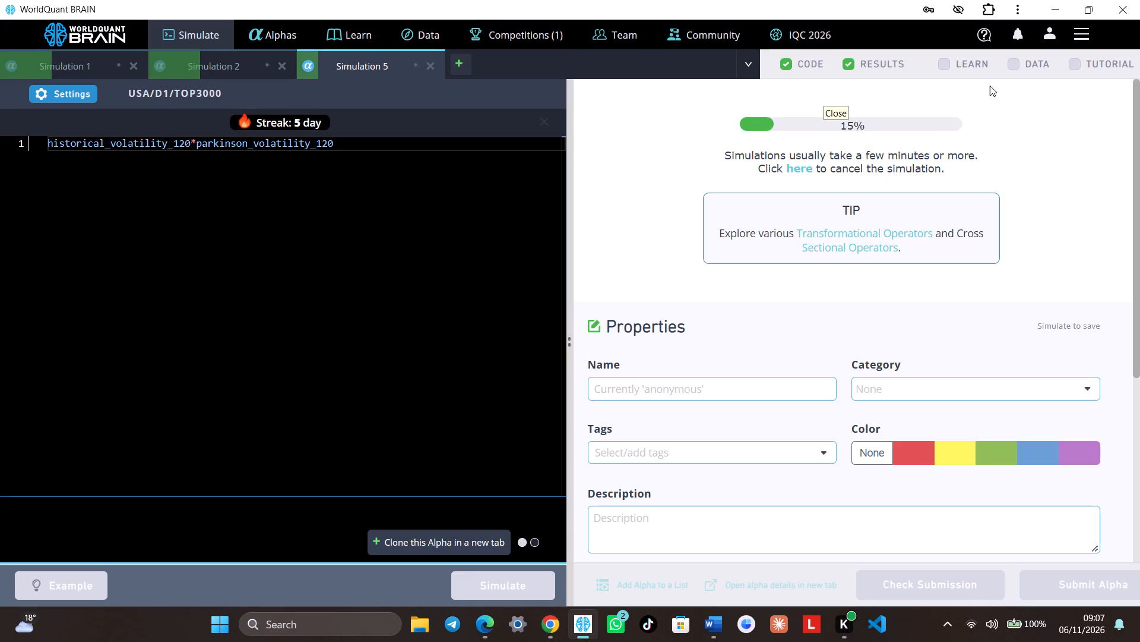
Look through the available data categories for USA, delay 1, TOP3000, including the categories browser's overview.
{"action": "left_click", "coordinate": [1017, 65]}
{"action": "scroll", "coordinate": [860, 586], "scroll_direction": "down", "scroll_amount": 2}
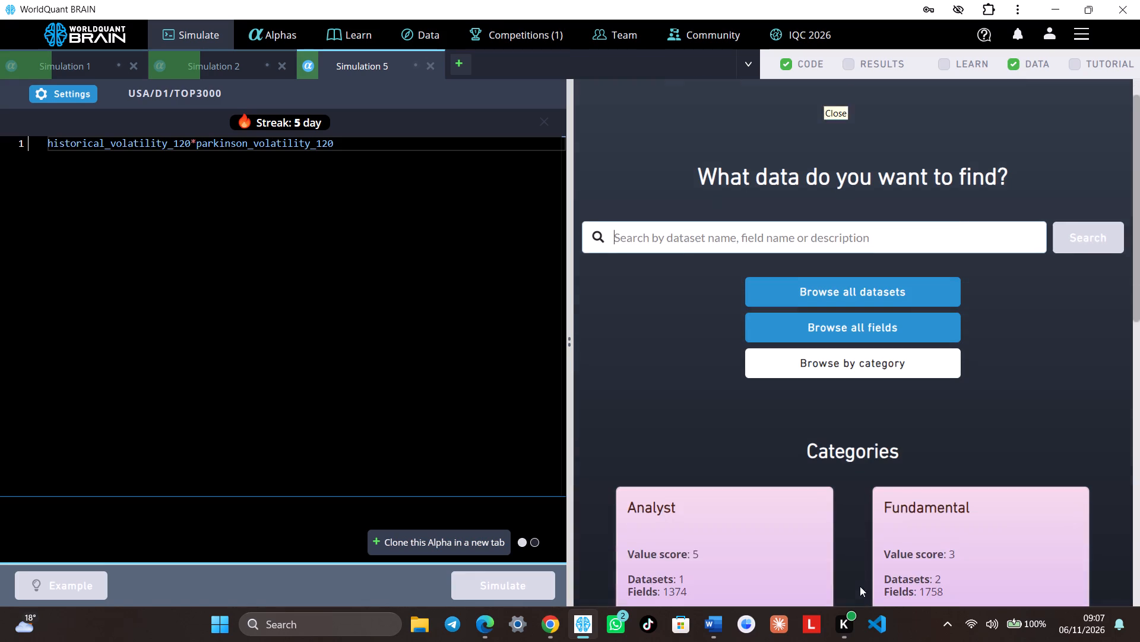
{"action": "scroll", "coordinate": [860, 586], "scroll_direction": "down", "scroll_amount": 3}
{"action": "scroll", "coordinate": [891, 550], "scroll_direction": "down", "scroll_amount": 8}
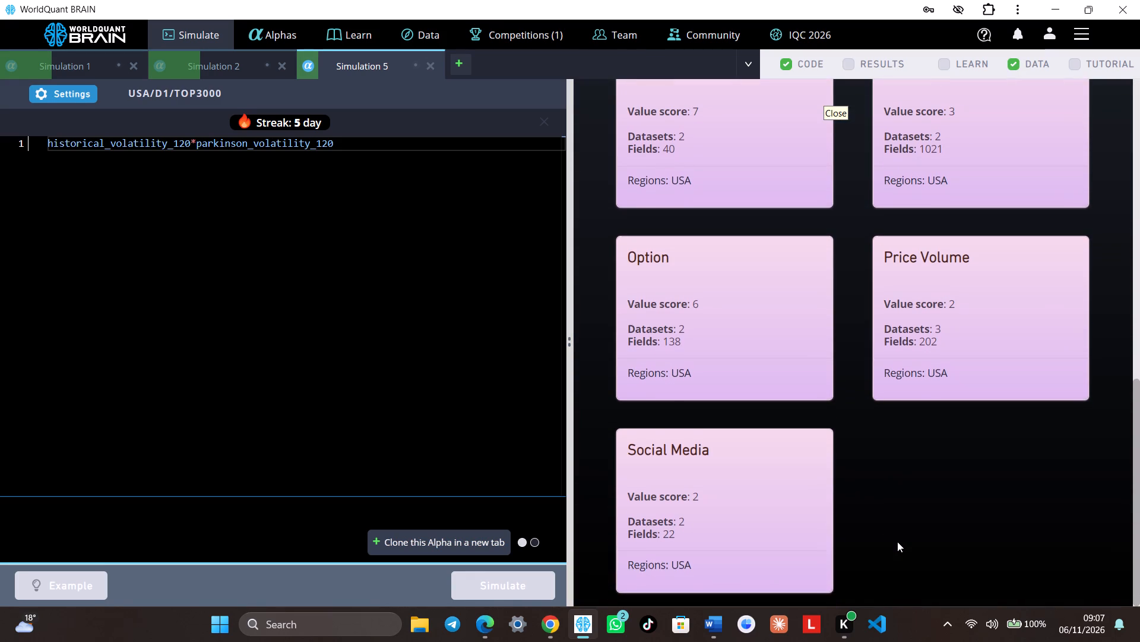
{"action": "scroll", "coordinate": [797, 515], "scroll_direction": "up", "scroll_amount": 4}
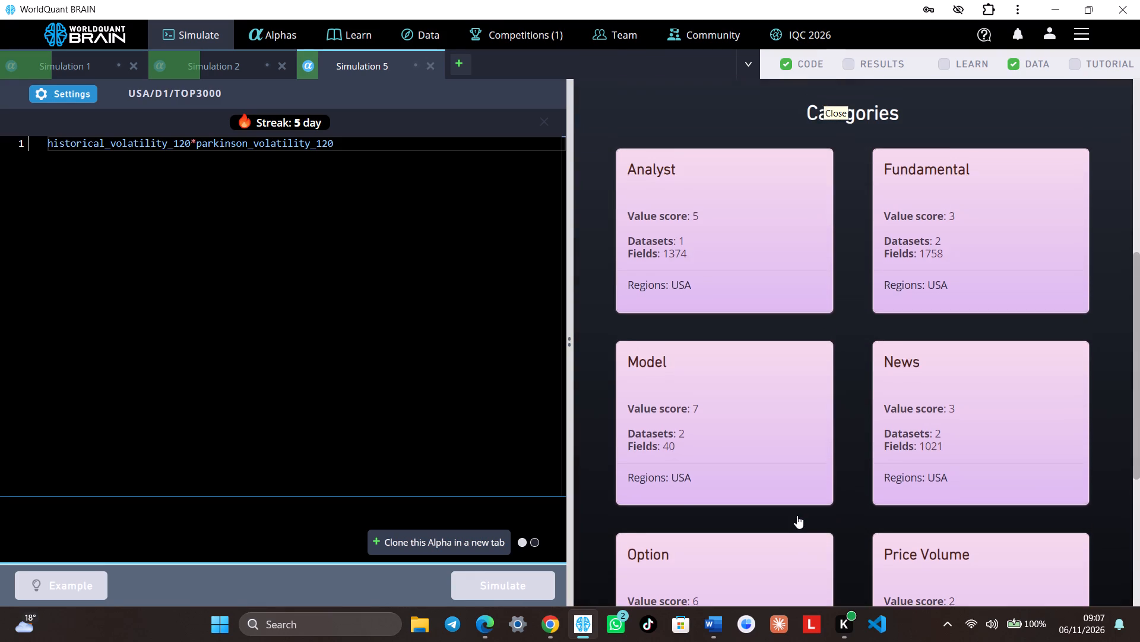
{"action": "scroll", "coordinate": [797, 515], "scroll_direction": "up", "scroll_amount": 5}
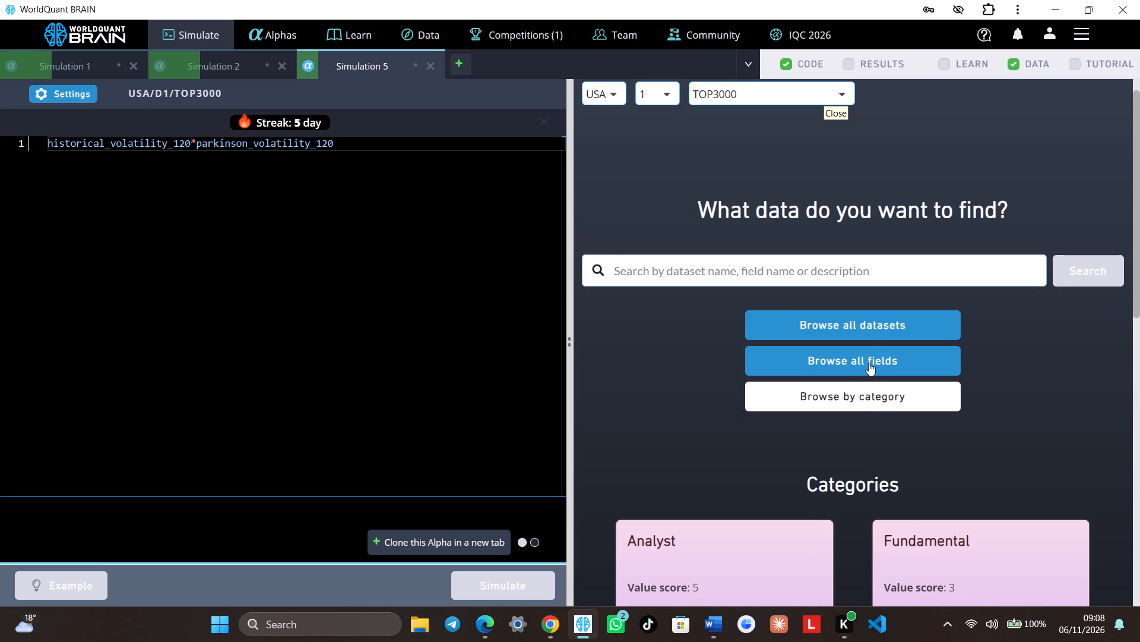
{"action": "left_click", "coordinate": [868, 401]}
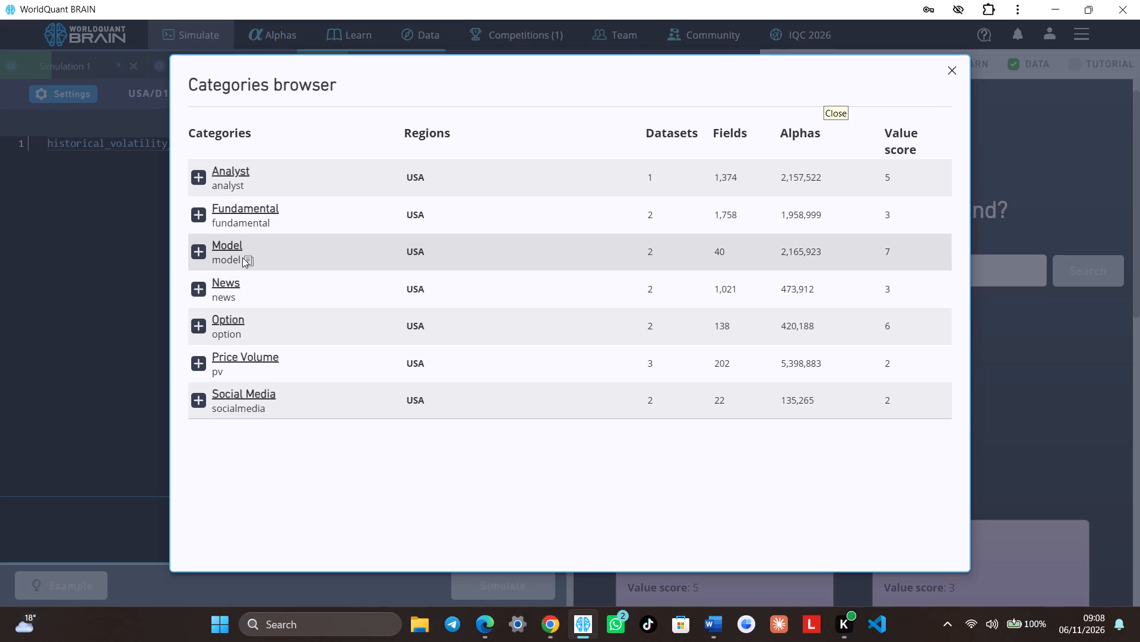
{"action": "left_click", "coordinate": [142, 287]}
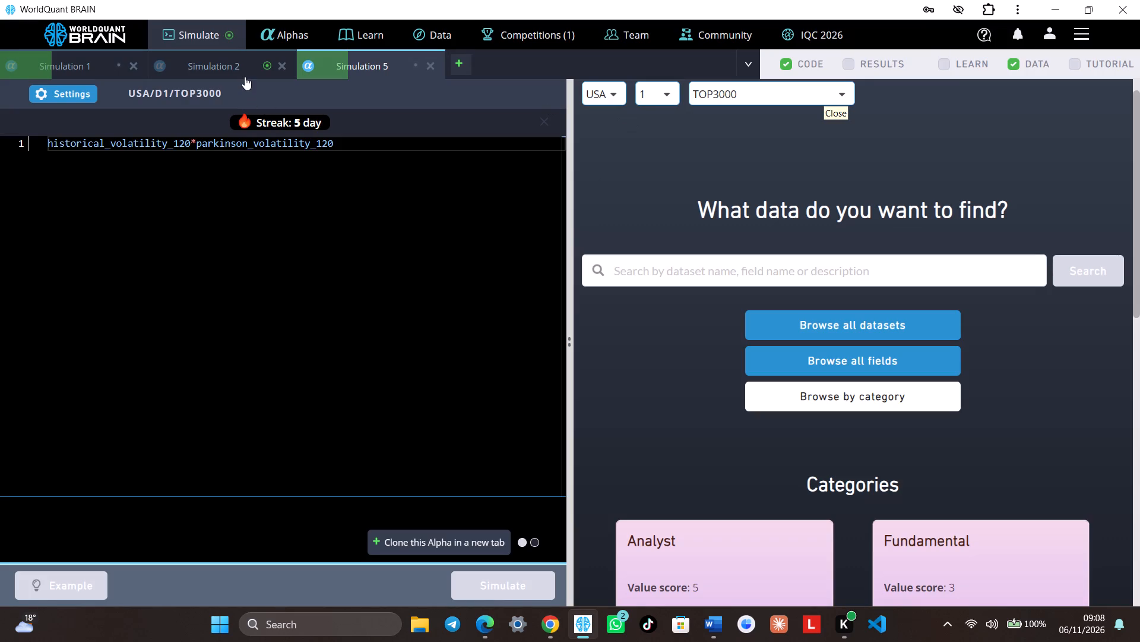
Check Simulation 2's IS period summary with the test period shown, and rerun it with the expression goodwill_impairment_loss_amount*income.
{"action": "left_click", "coordinate": [245, 77]}
{"action": "left_click", "coordinate": [895, 584]}
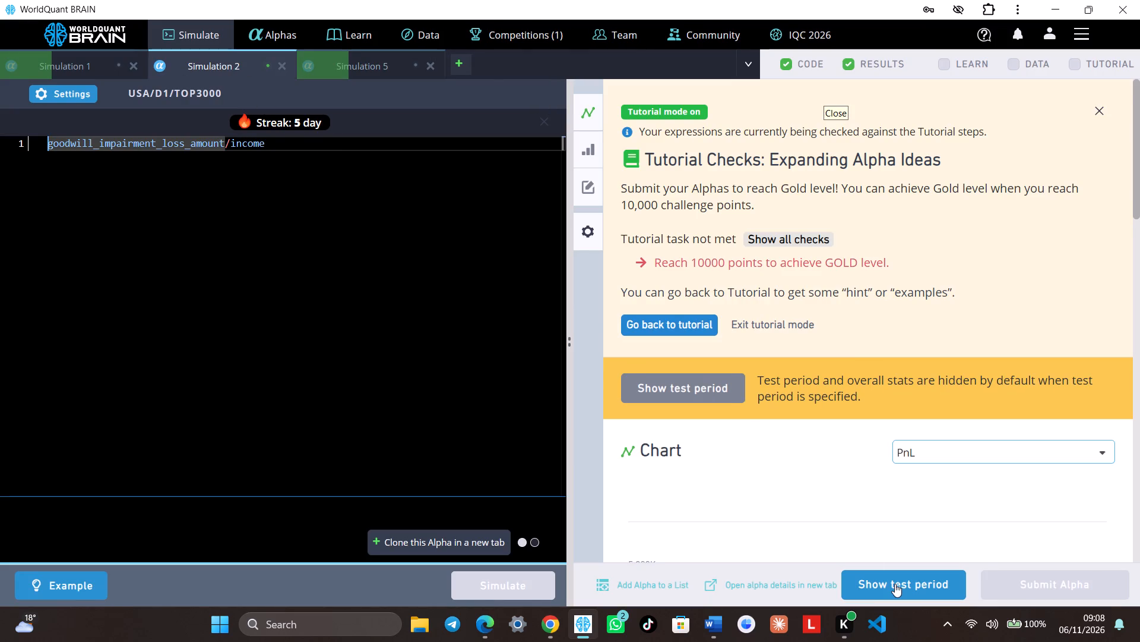
{"action": "scroll", "coordinate": [910, 449], "scroll_direction": "down", "scroll_amount": 3}
{"action": "scroll", "coordinate": [1011, 403], "scroll_direction": "down", "scroll_amount": 1}
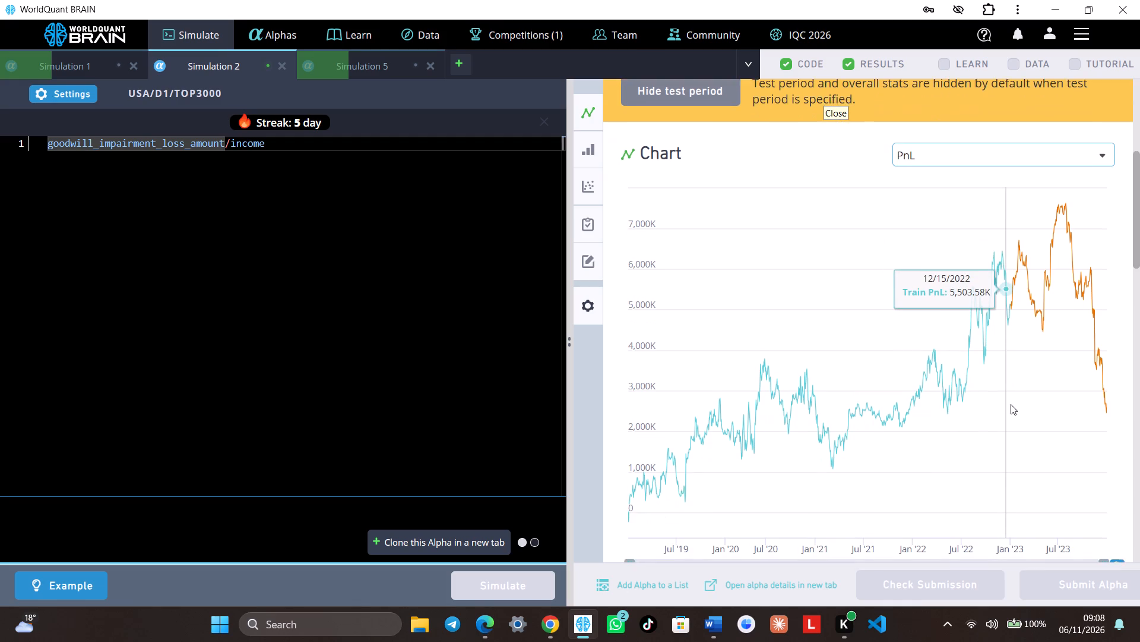
{"action": "scroll", "coordinate": [1011, 404], "scroll_direction": "down", "scroll_amount": 4}
{"action": "left_click", "coordinate": [1043, 333]}
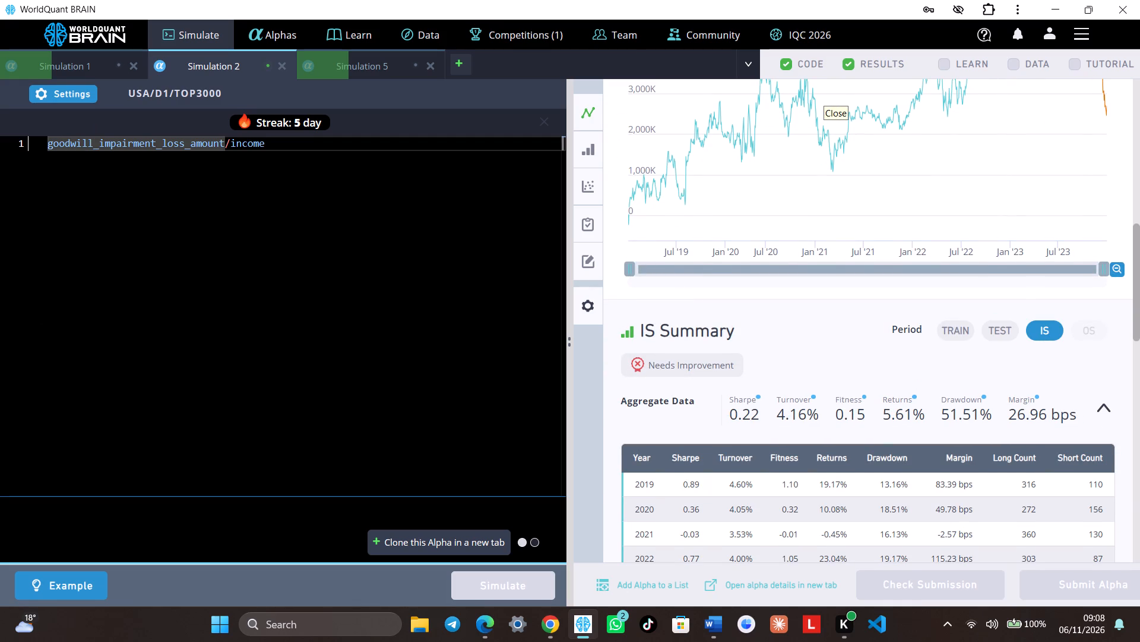
{"action": "left_click", "coordinate": [228, 146]}
{"action": "key", "text": "BackSpace"}
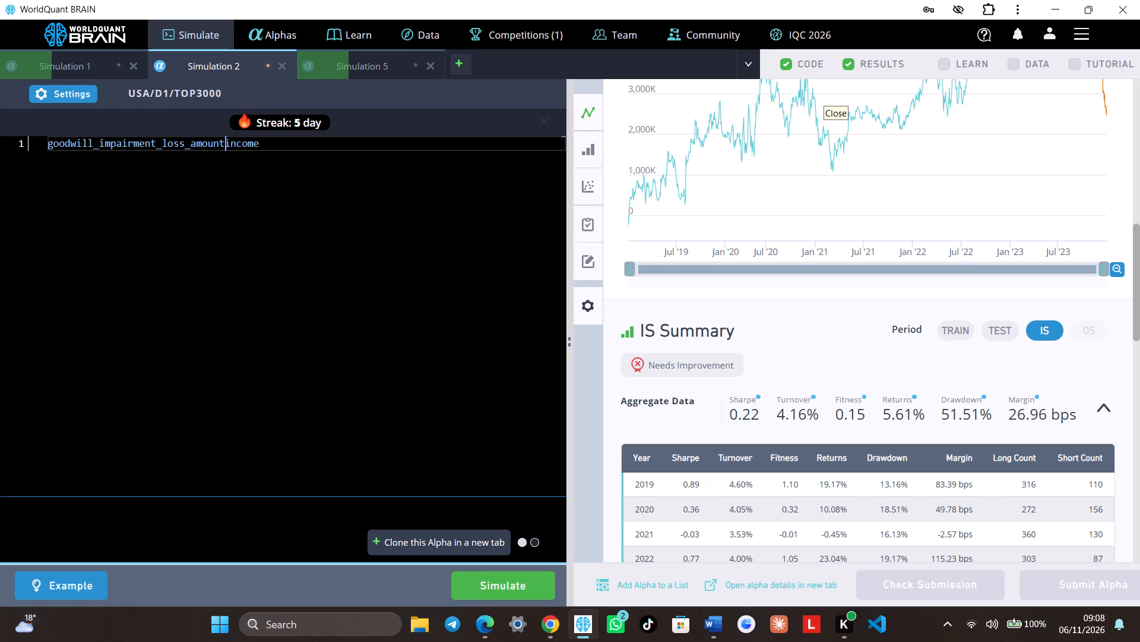
{"action": "key", "text": "shift+asterisk"}
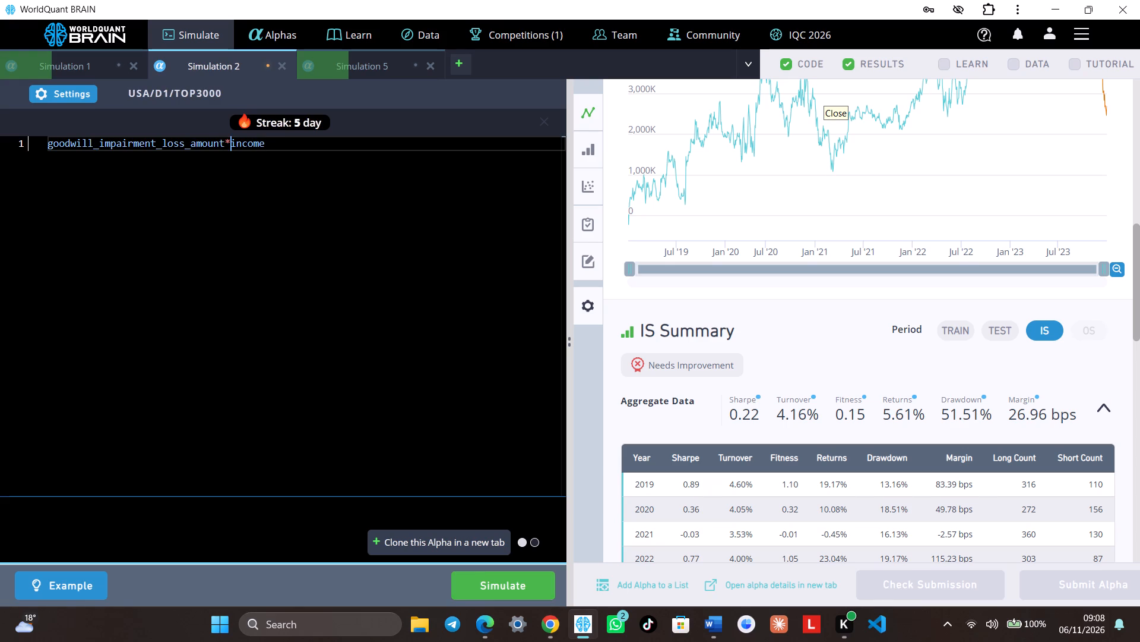
{"action": "left_click", "coordinate": [529, 583]}
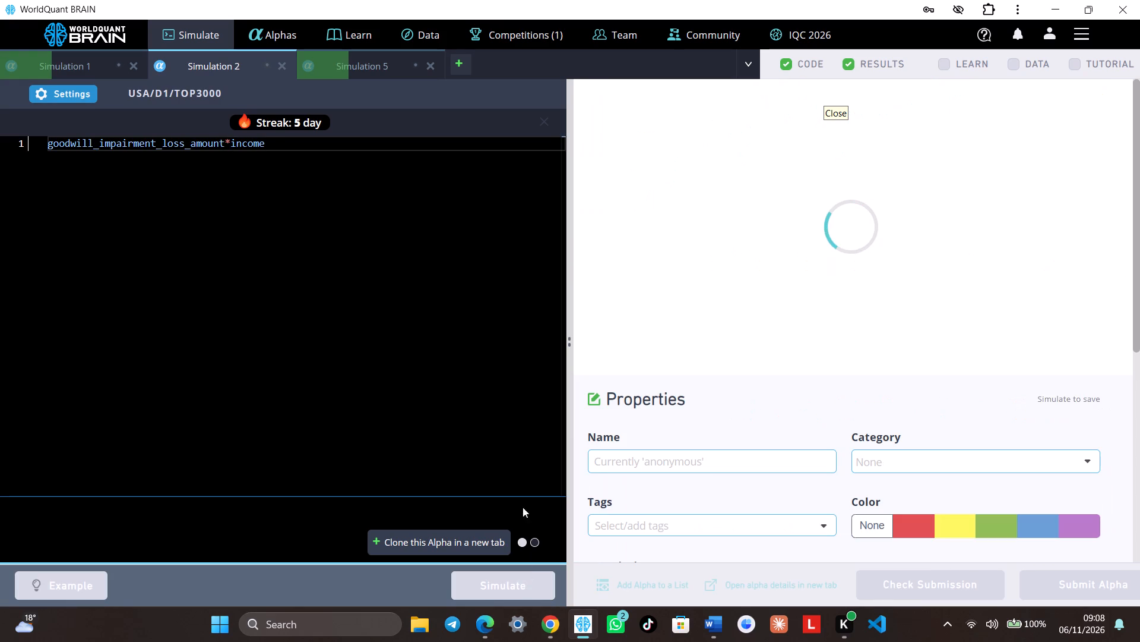
Review Simulation 2's settings without changing them.
{"action": "left_click", "coordinate": [84, 88]}
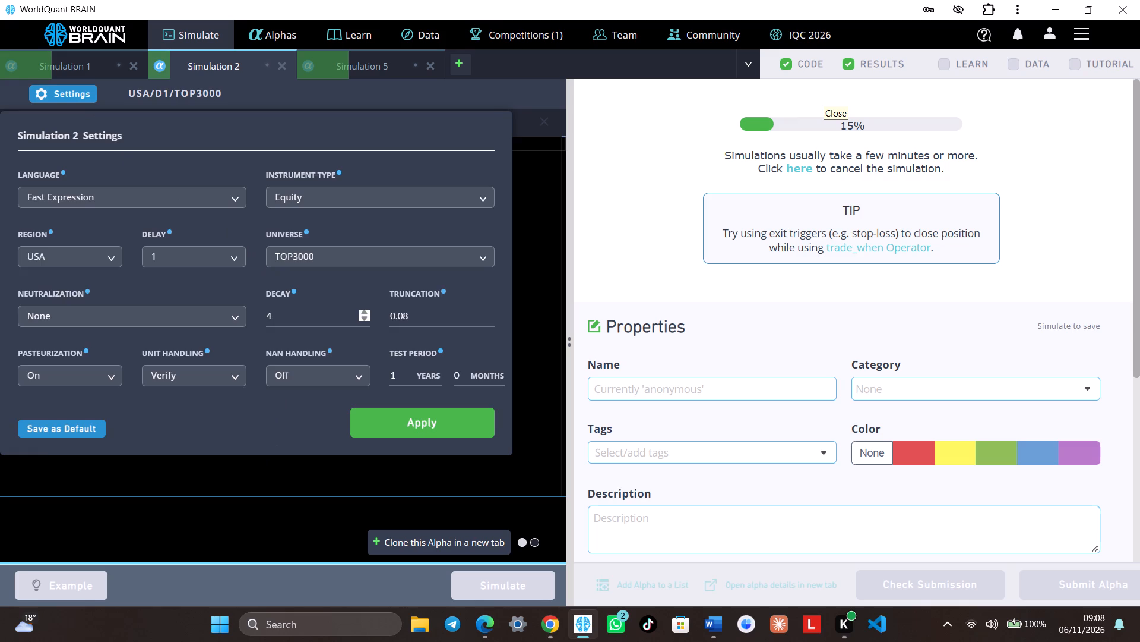
{"action": "left_click", "coordinate": [262, 479]}
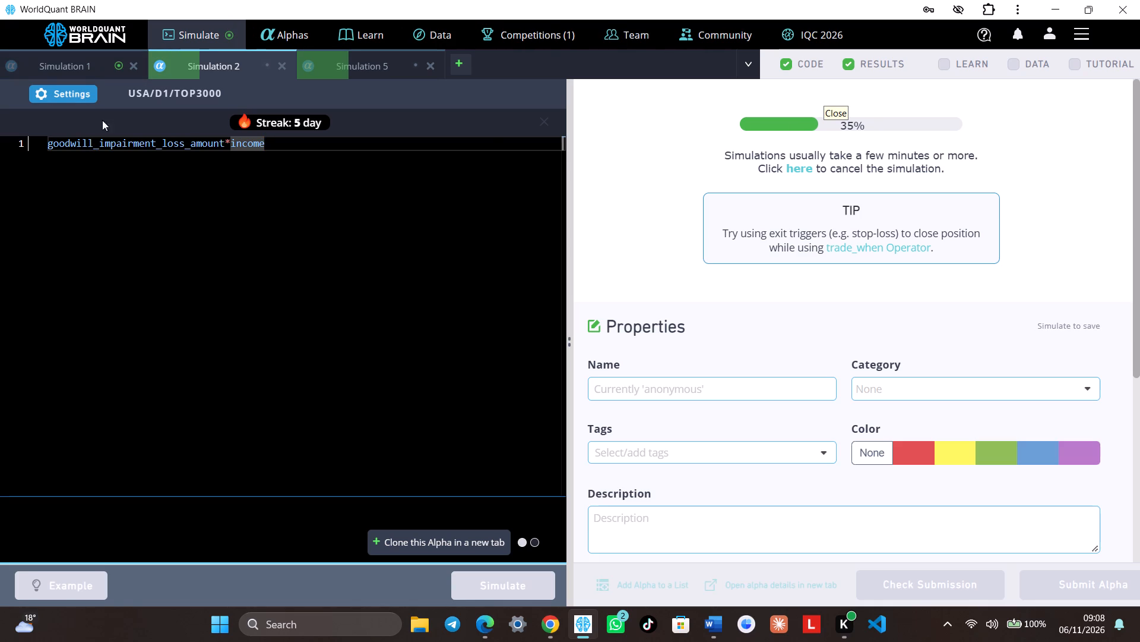
Check Simulation 1's IS period summary and yearly figures with the test period shown.
{"action": "left_click", "coordinate": [32, 67]}
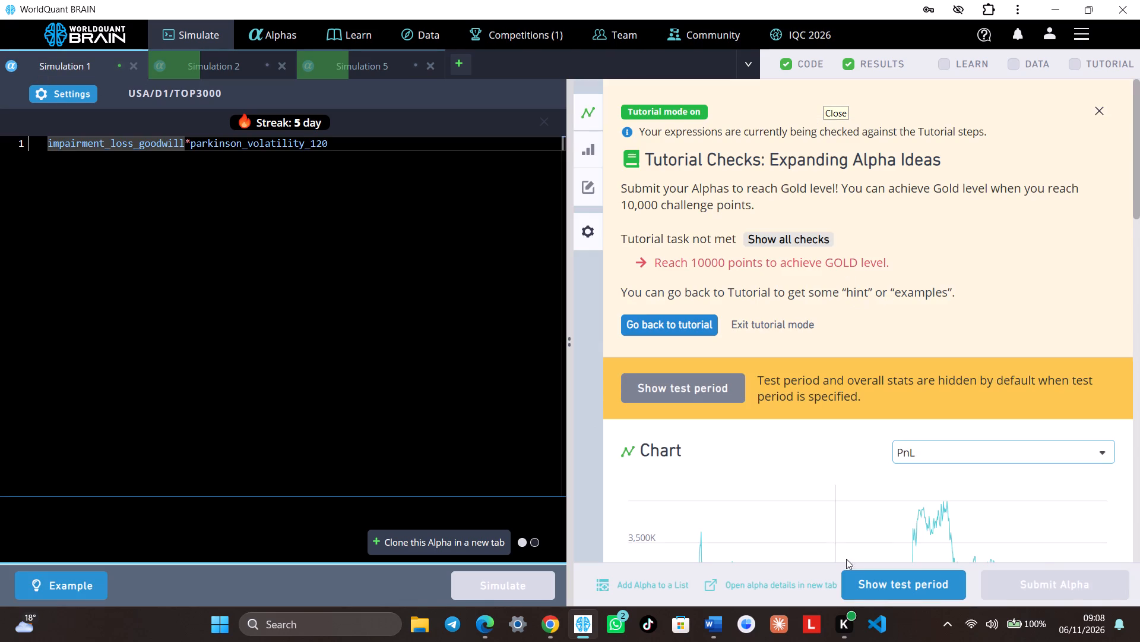
{"action": "left_click", "coordinate": [879, 595]}
{"action": "scroll", "coordinate": [895, 457], "scroll_direction": "down", "scroll_amount": 3}
{"action": "scroll", "coordinate": [962, 433], "scroll_direction": "down", "scroll_amount": 3}
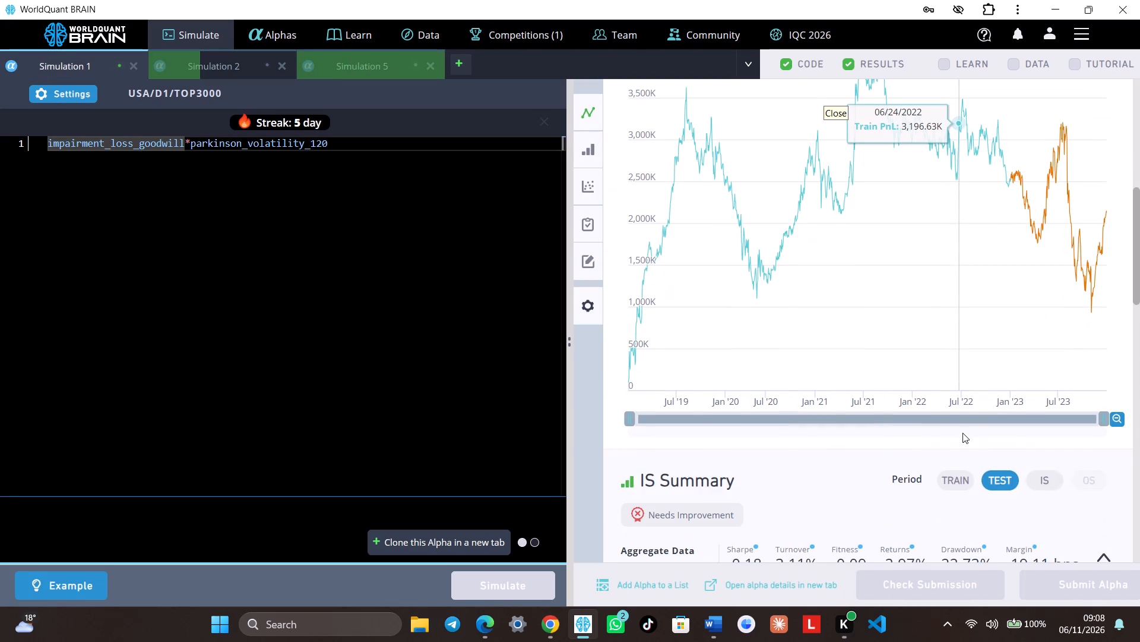
{"action": "left_click", "coordinate": [1053, 476]}
{"action": "scroll", "coordinate": [1041, 466], "scroll_direction": "down", "scroll_amount": 4}
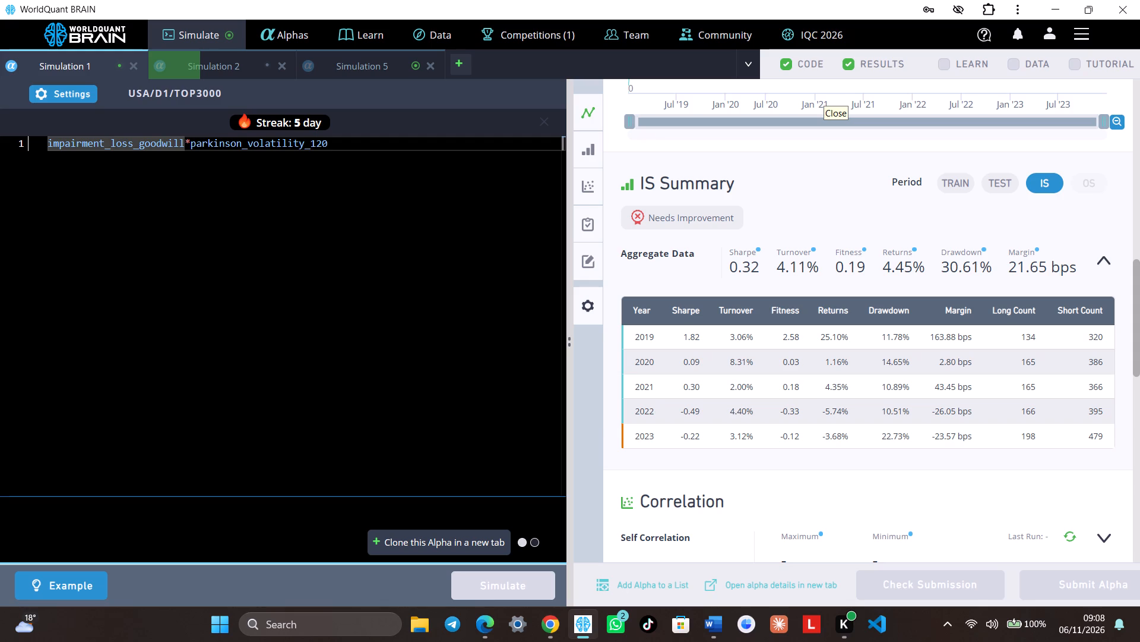
Check Simulation 5's results, showing the test period and the IS period summary.
{"action": "left_click", "coordinate": [331, 55]}
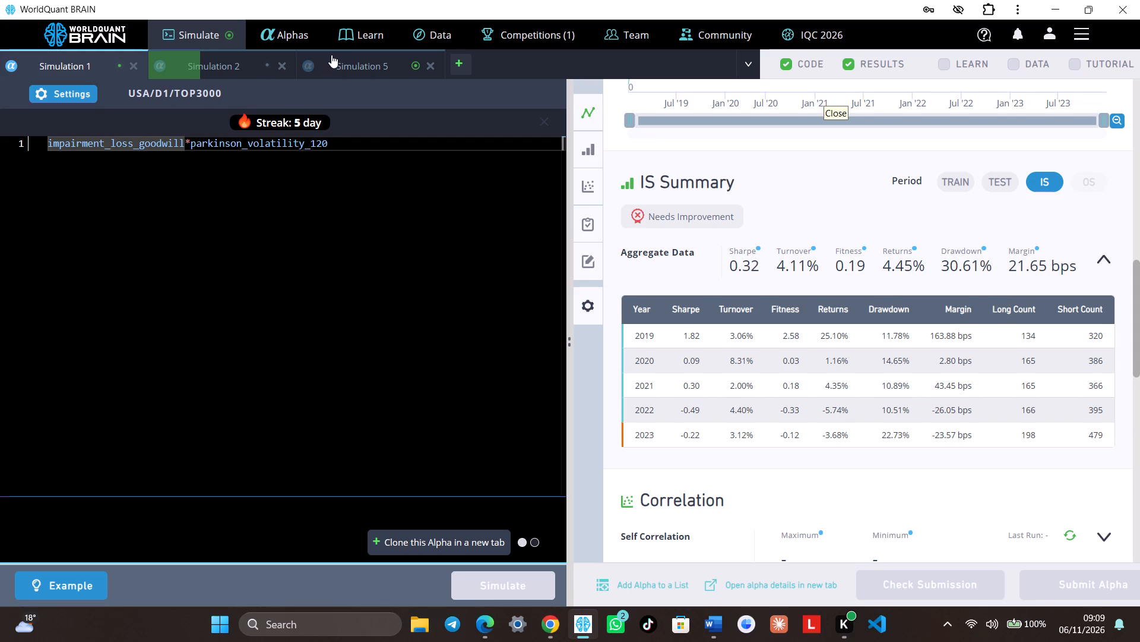
{"action": "left_click", "coordinate": [233, 61]}
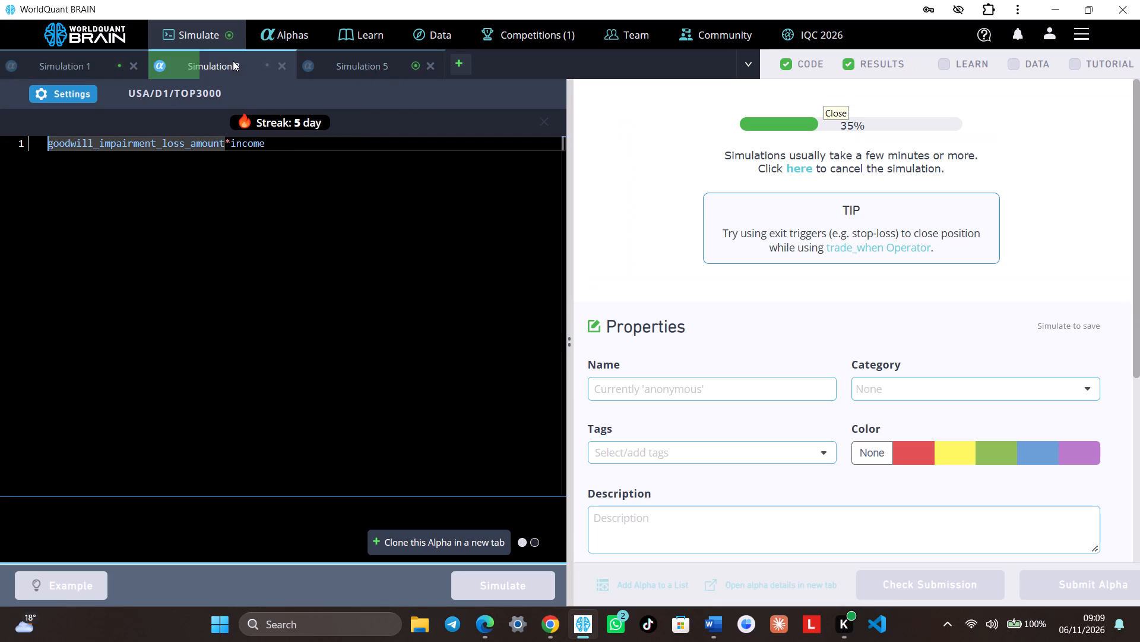
{"action": "left_click", "coordinate": [391, 66]}
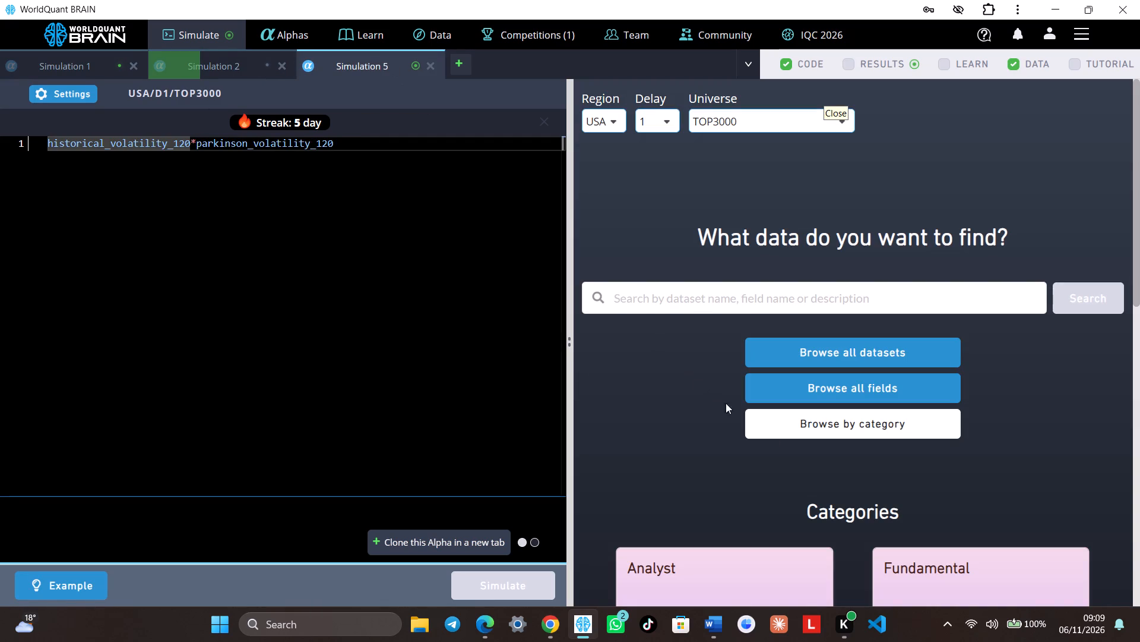
{"action": "left_click", "coordinate": [851, 64]}
{"action": "left_click", "coordinate": [885, 589]}
{"action": "scroll", "coordinate": [892, 491], "scroll_direction": "down", "scroll_amount": 5}
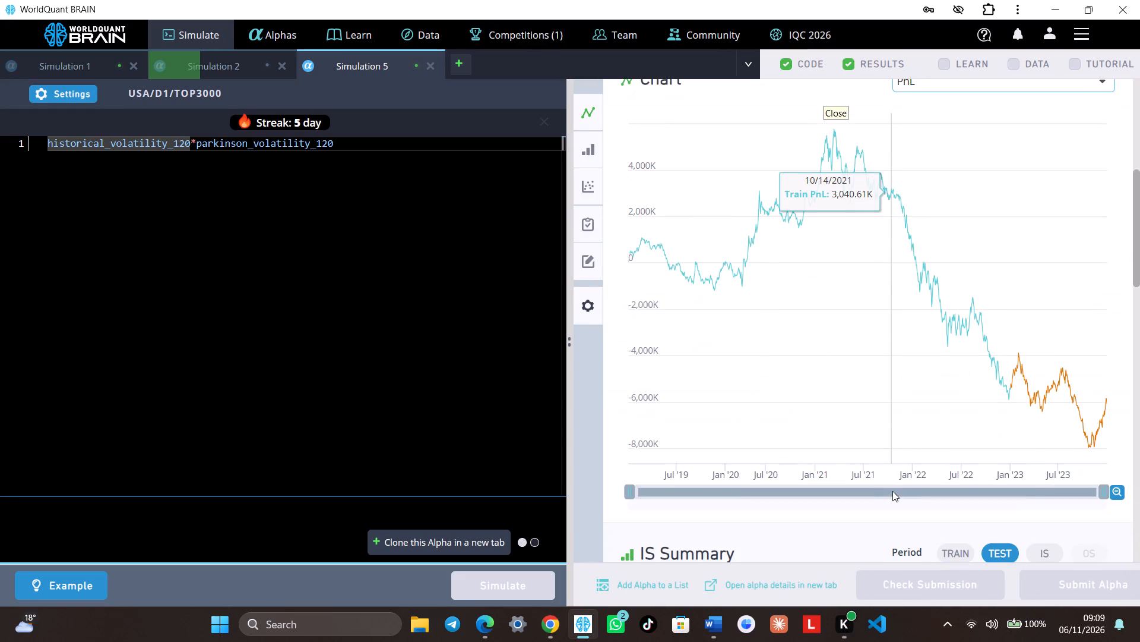
{"action": "scroll", "coordinate": [892, 491], "scroll_direction": "down", "scroll_amount": 1}
{"action": "left_click", "coordinate": [1030, 477]}
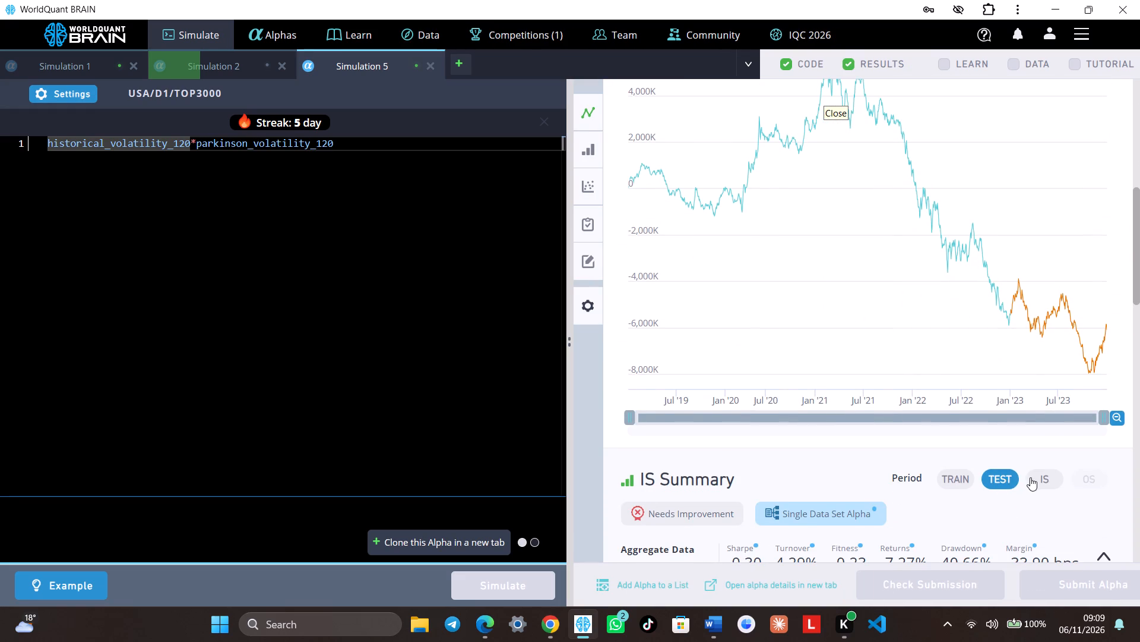
{"action": "scroll", "coordinate": [1025, 474], "scroll_direction": "down", "scroll_amount": 3}
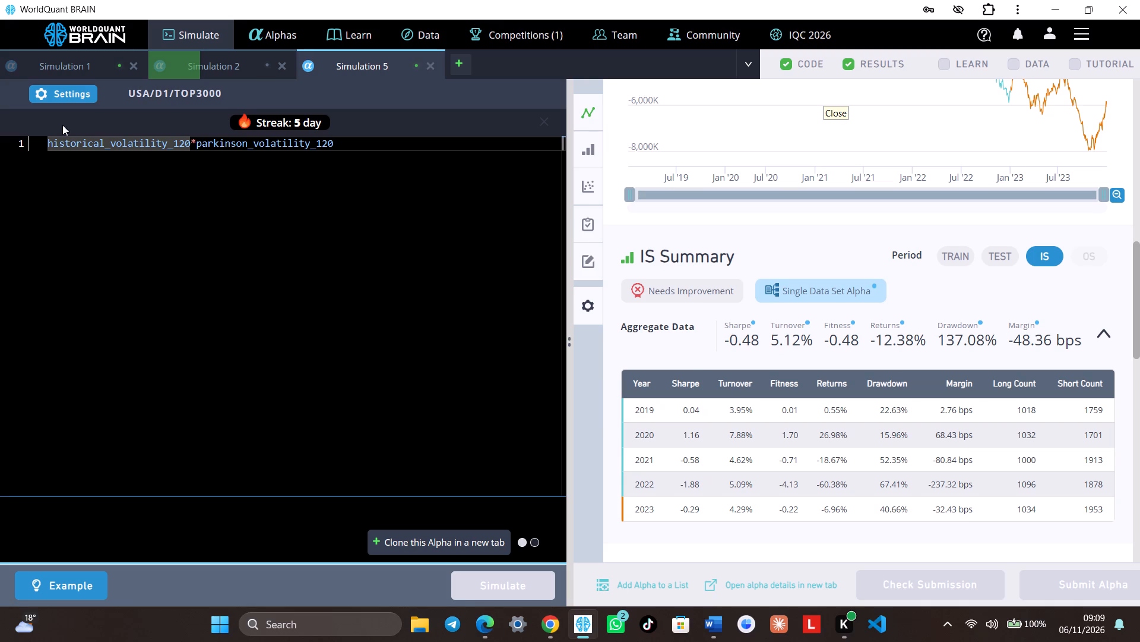
Set Simulation 5's neutralization to None and rerun the simulation.
{"action": "left_click", "coordinate": [71, 99]}
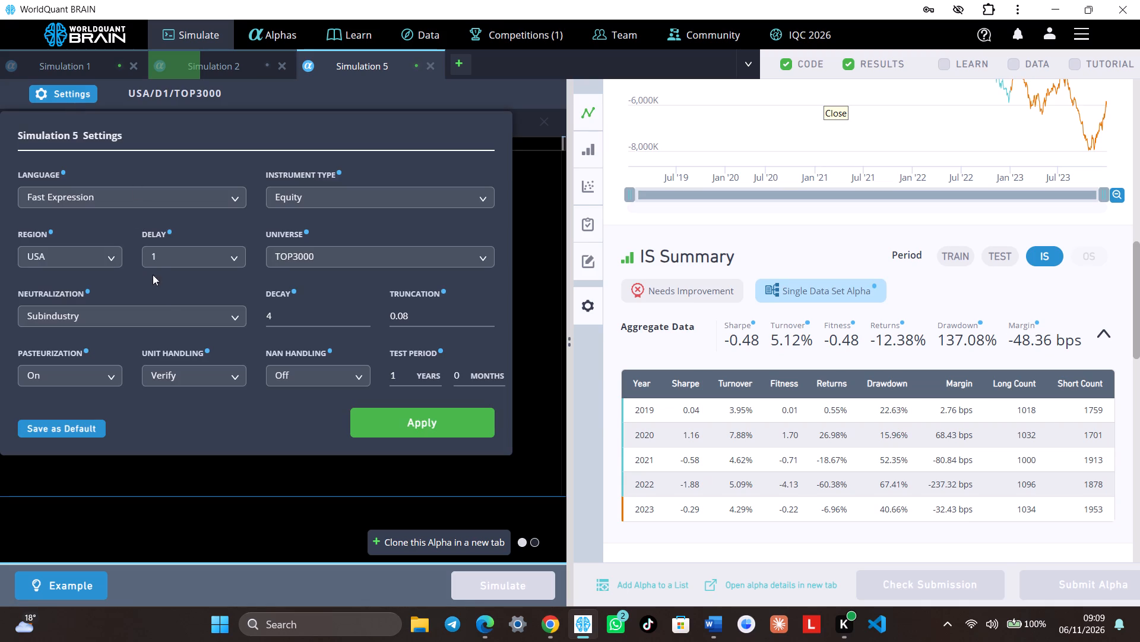
{"action": "left_click", "coordinate": [162, 303]}
{"action": "left_click", "coordinate": [161, 314]}
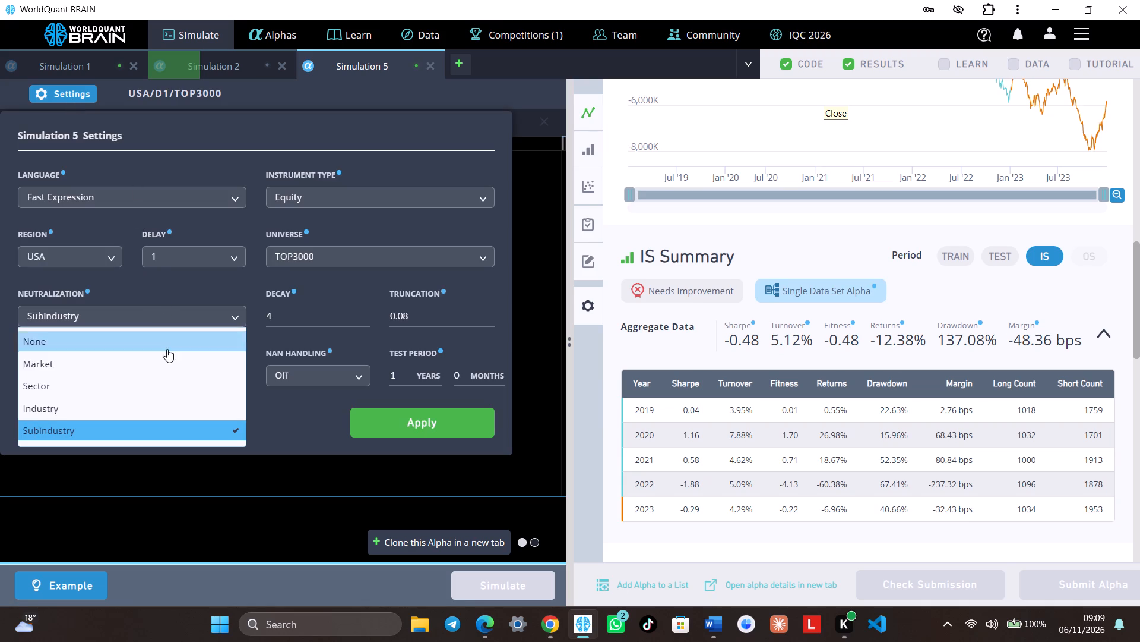
{"action": "left_click", "coordinate": [159, 342]}
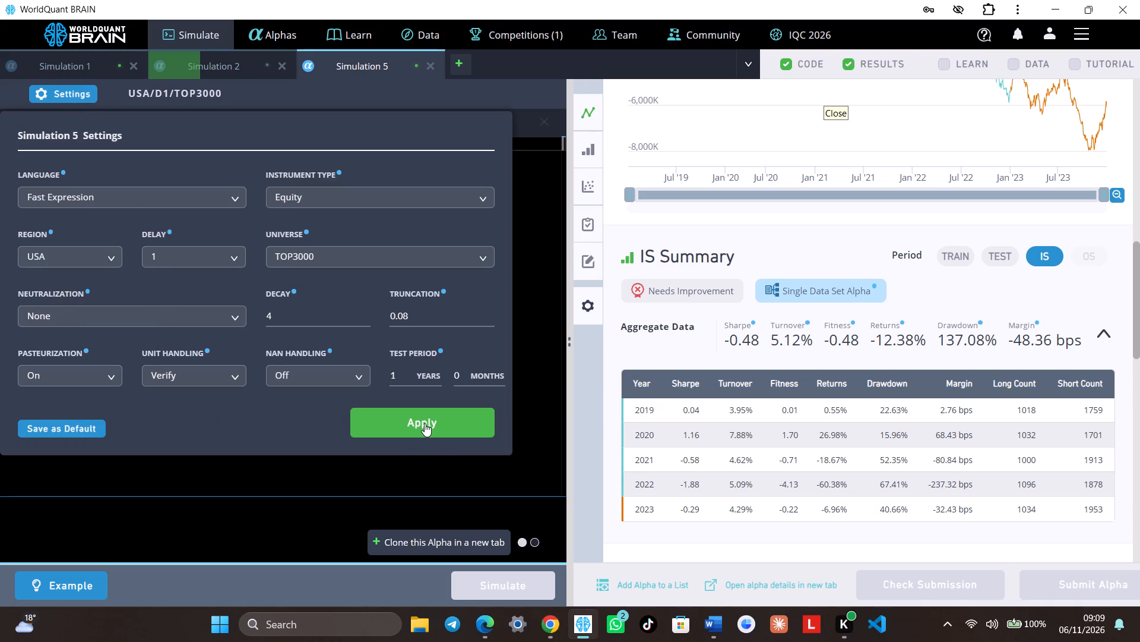
{"action": "left_click_drag", "start_coordinate": [422, 423], "coordinate": [416, 423]}
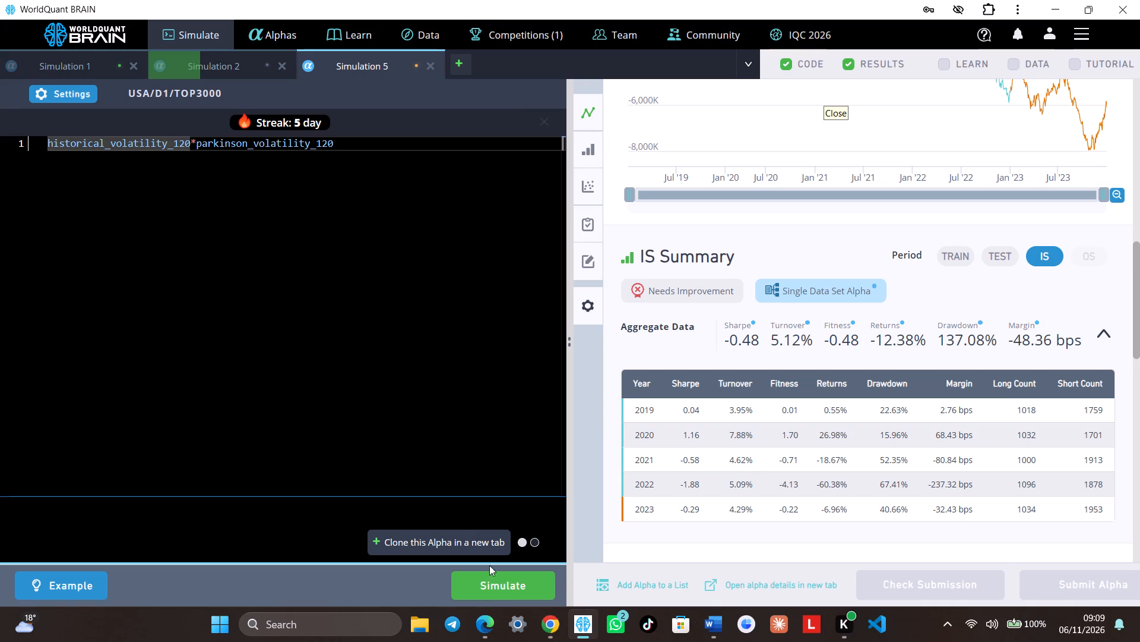
{"action": "left_click", "coordinate": [503, 580]}
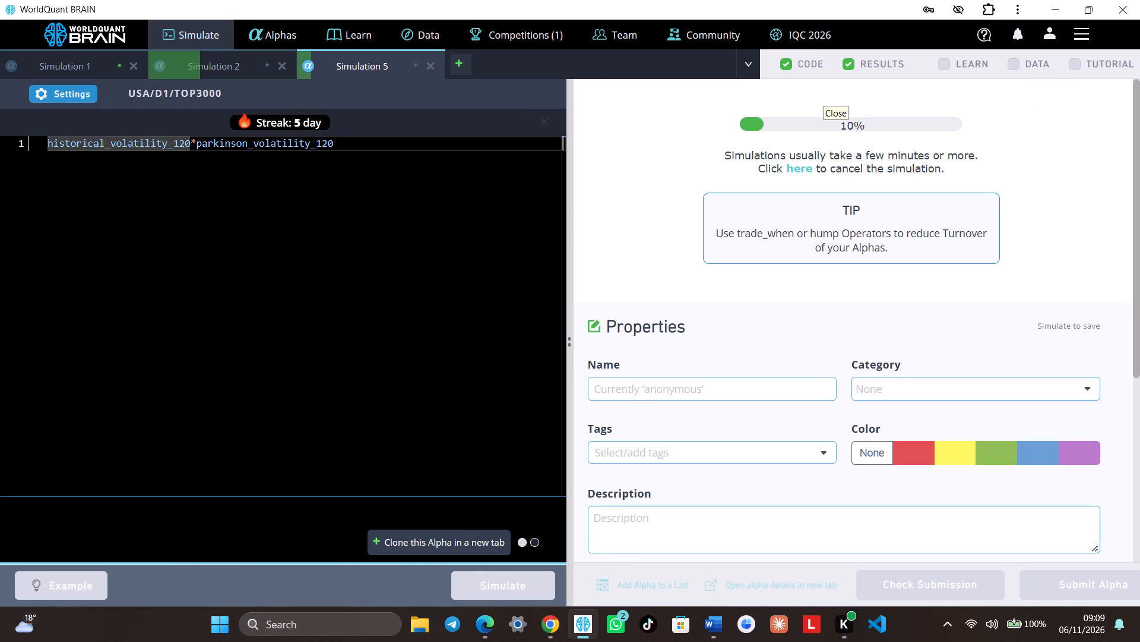
Recheck Simulation 1's IS period summary and change its expression to implied_volatility_call_120/parkinson_volatility_120.
{"action": "left_click", "coordinate": [89, 68]}
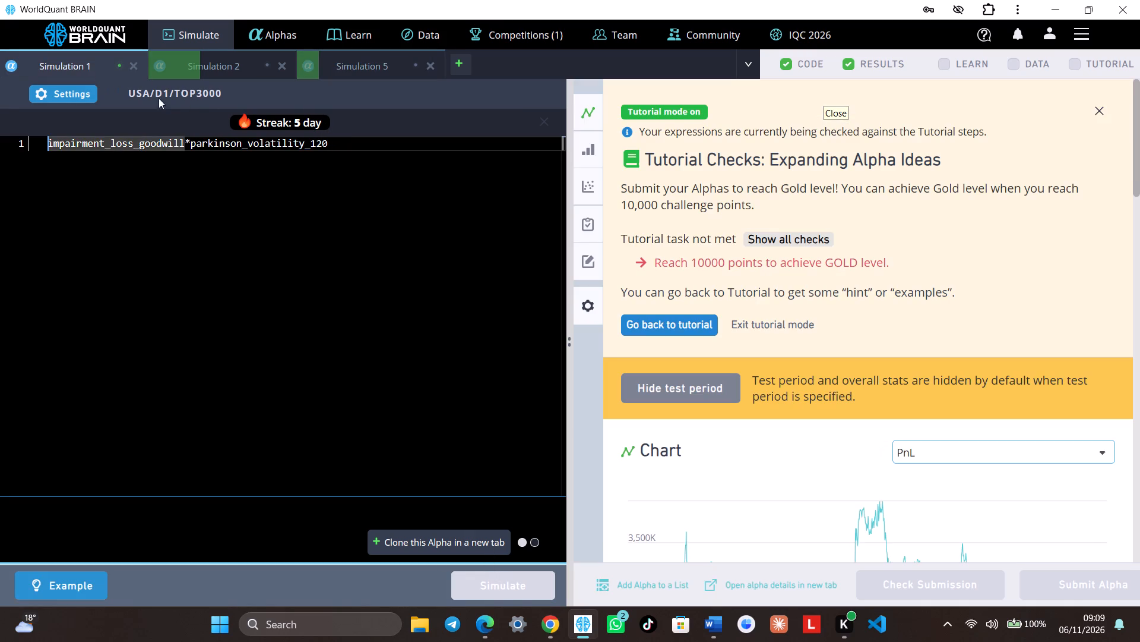
{"action": "scroll", "coordinate": [710, 360], "scroll_direction": "down", "scroll_amount": 6}
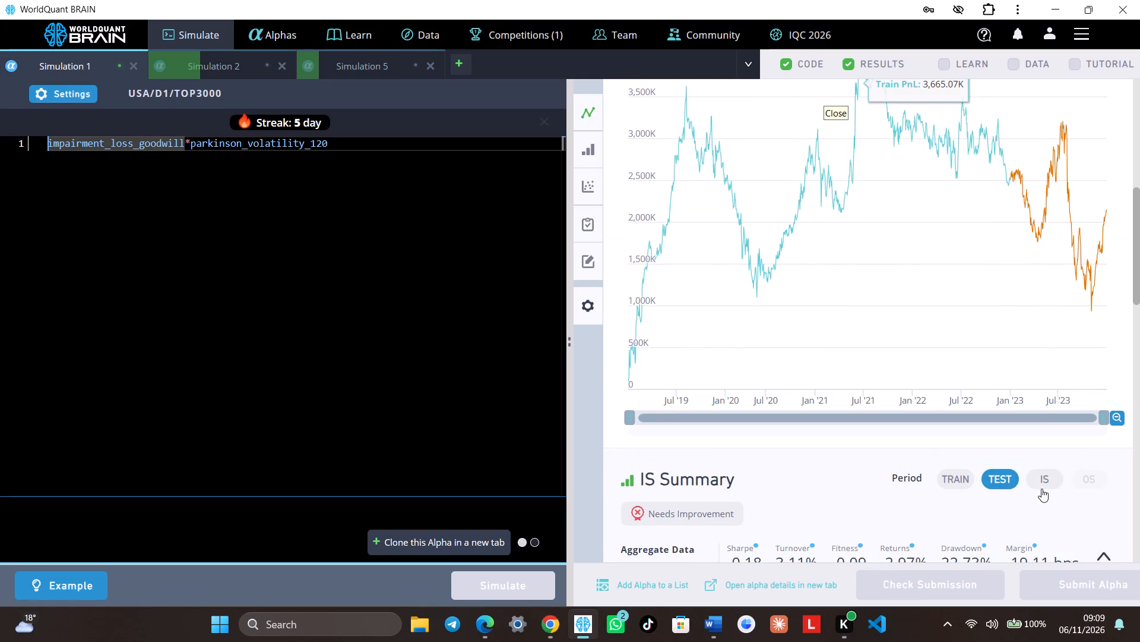
{"action": "left_click", "coordinate": [1041, 481]}
{"action": "scroll", "coordinate": [747, 397], "scroll_direction": "down", "scroll_amount": 4}
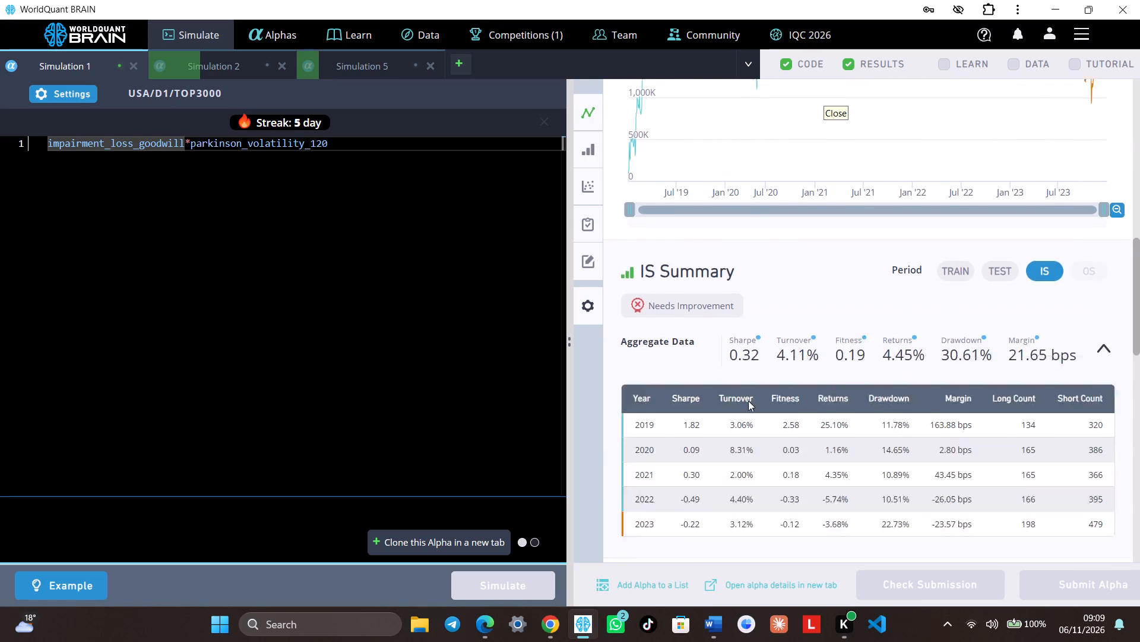
{"action": "left_click", "coordinate": [185, 146]}
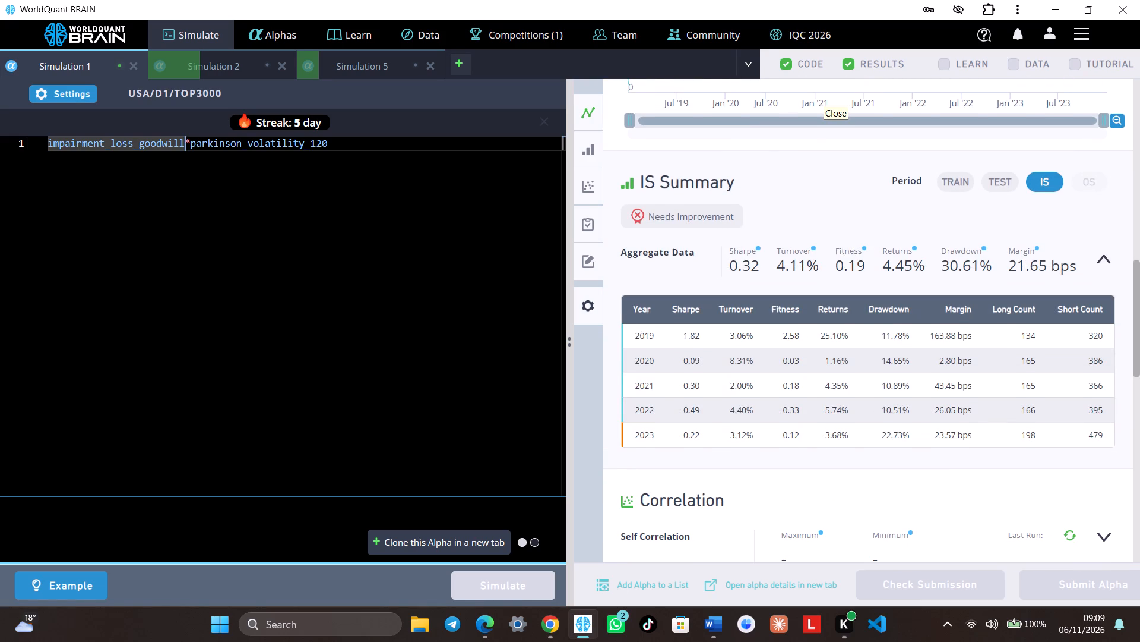
{"action": "key", "text": "BackSpace"}
{"action": "key", "text": "BackSpace"}
{"action": "key", "text": "BackSpace"}
{"action": "key", "text": "BackSpace"}
{"action": "key", "text": "BackSpace"}
{"action": "key", "text": "BackSpace"}
{"action": "key", "text": "BackSpace"}
{"action": "key", "text": "BackSpace"}
{"action": "key", "text": "BackSpace"}
{"action": "key", "text": "BackSpace"}
{"action": "key", "text": "BackSpace"}
{"action": "key", "text": "BackSpace"}
{"action": "key", "text": "BackSpace"}
{"action": "key", "text": "BackSpace"}
{"action": "key", "text": "BackSpace"}
{"action": "key", "text": "BackSpace"}
{"action": "key", "text": "BackSpace"}
{"action": "key", "text": "BackSpace"}
{"action": "key", "text": "BackSpace"}
{"action": "key", "text": "BackSpace"}
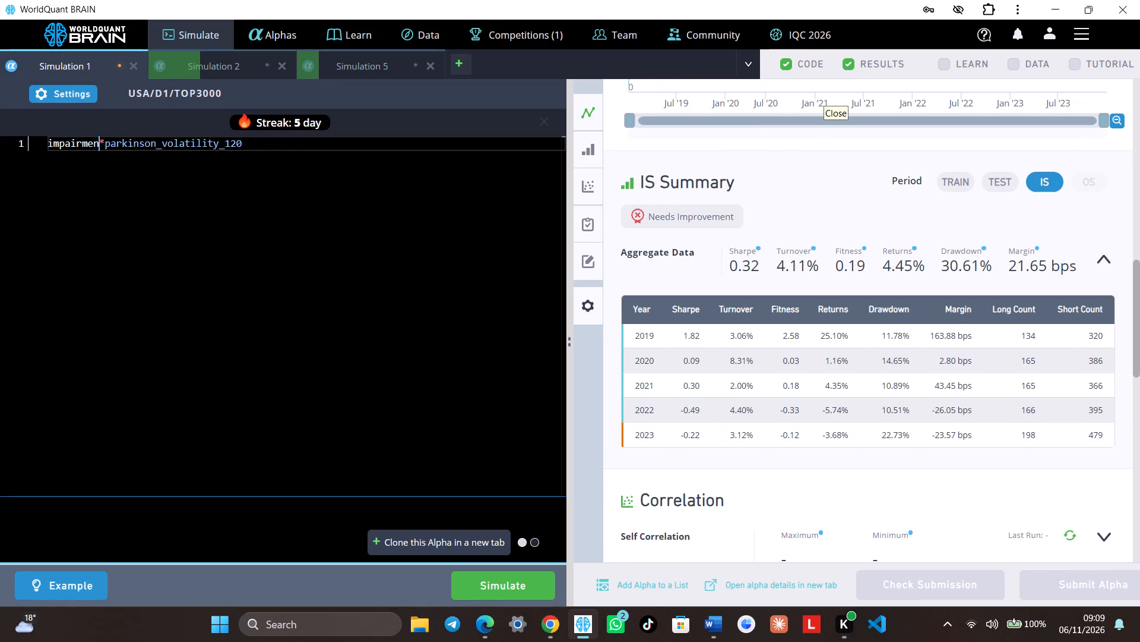
{"action": "type", "text": "imp"}
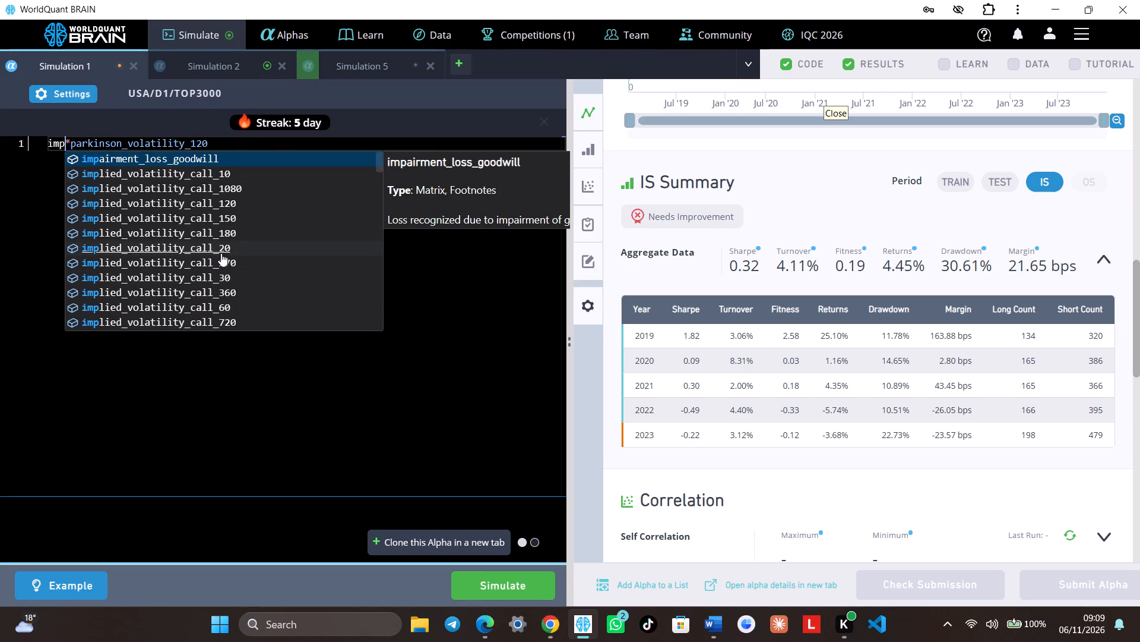
{"action": "left_click", "coordinate": [214, 202]}
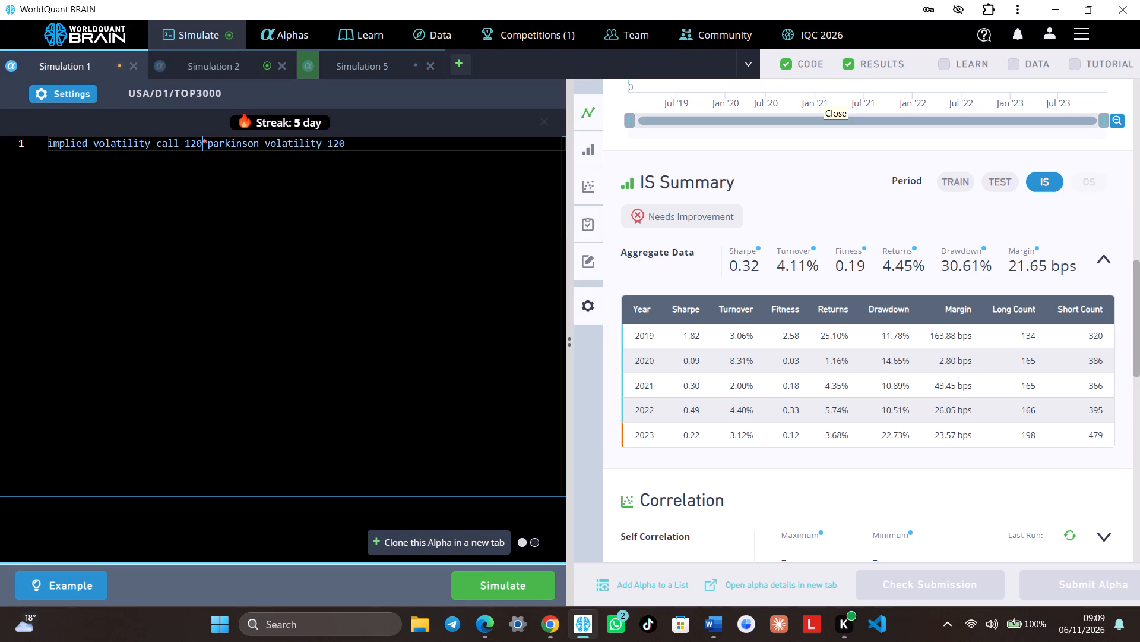
{"action": "left_click", "coordinate": [206, 144]}
{"action": "key", "text": "BackSpace"}
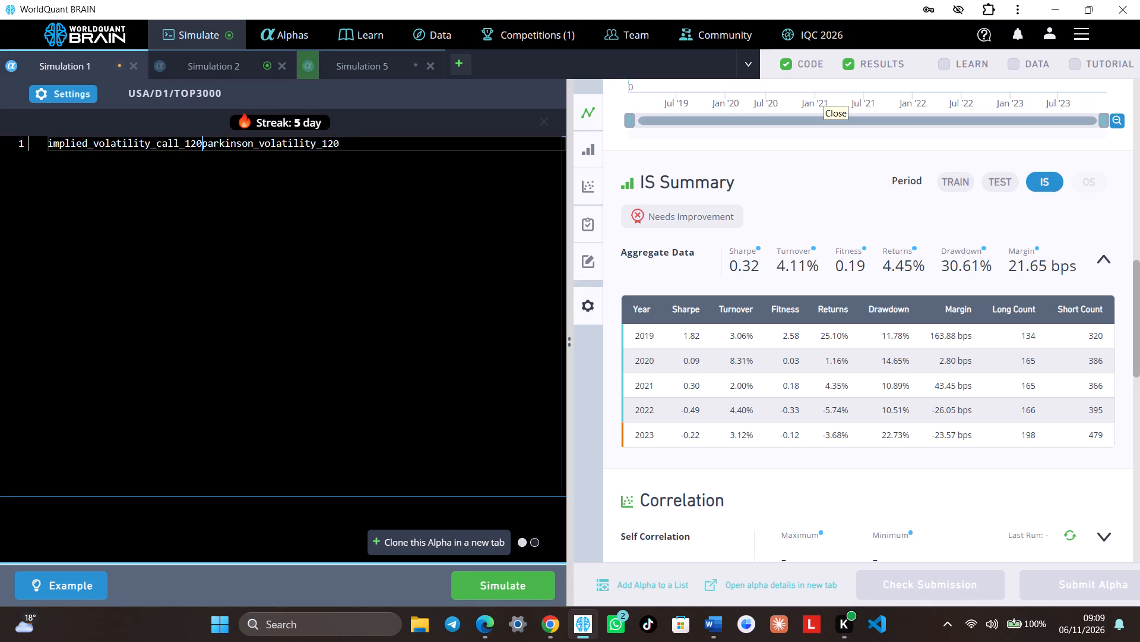
{"action": "key", "text": "slash"}
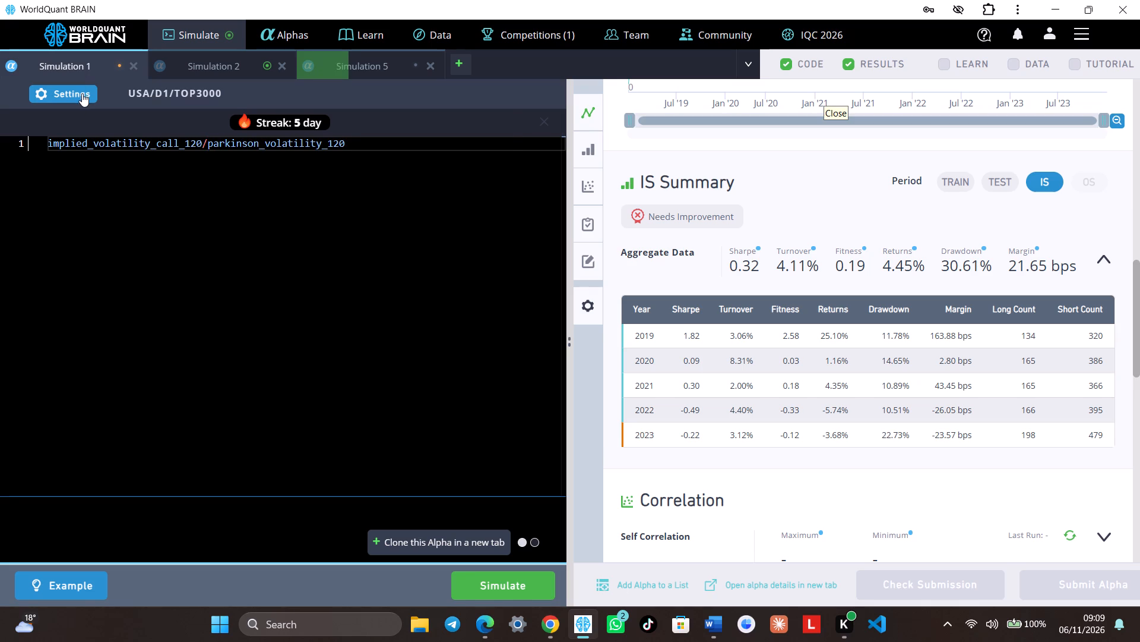
Set Simulation 1's universe to TOP200 and apply the settings.
{"action": "left_click", "coordinate": [82, 93]}
{"action": "left_click", "coordinate": [360, 251]}
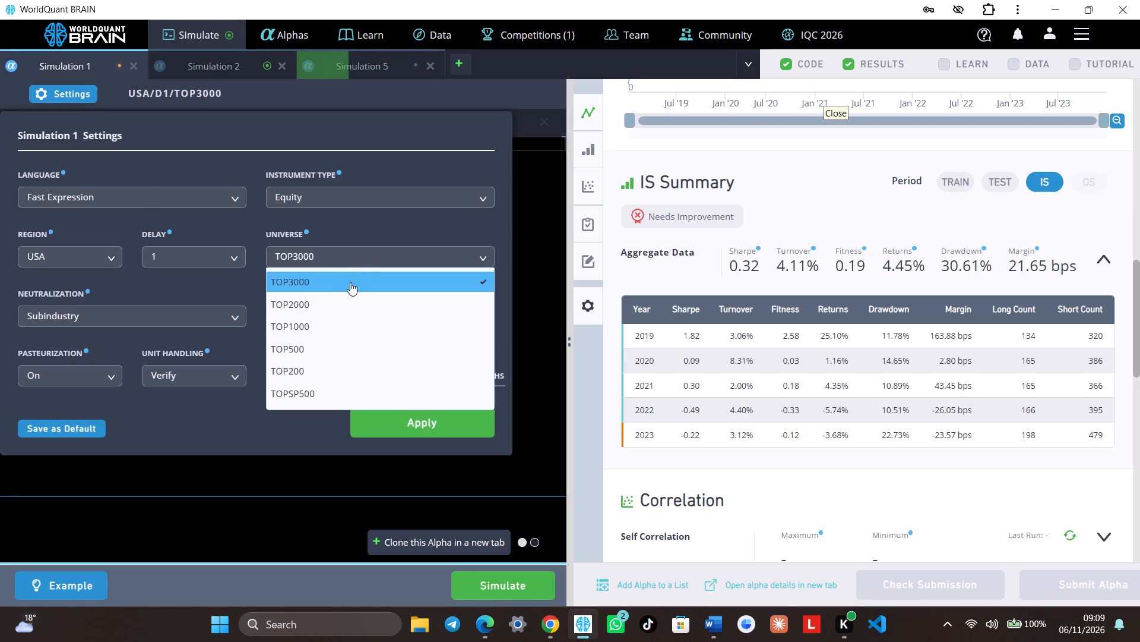
{"action": "left_click", "coordinate": [343, 365]}
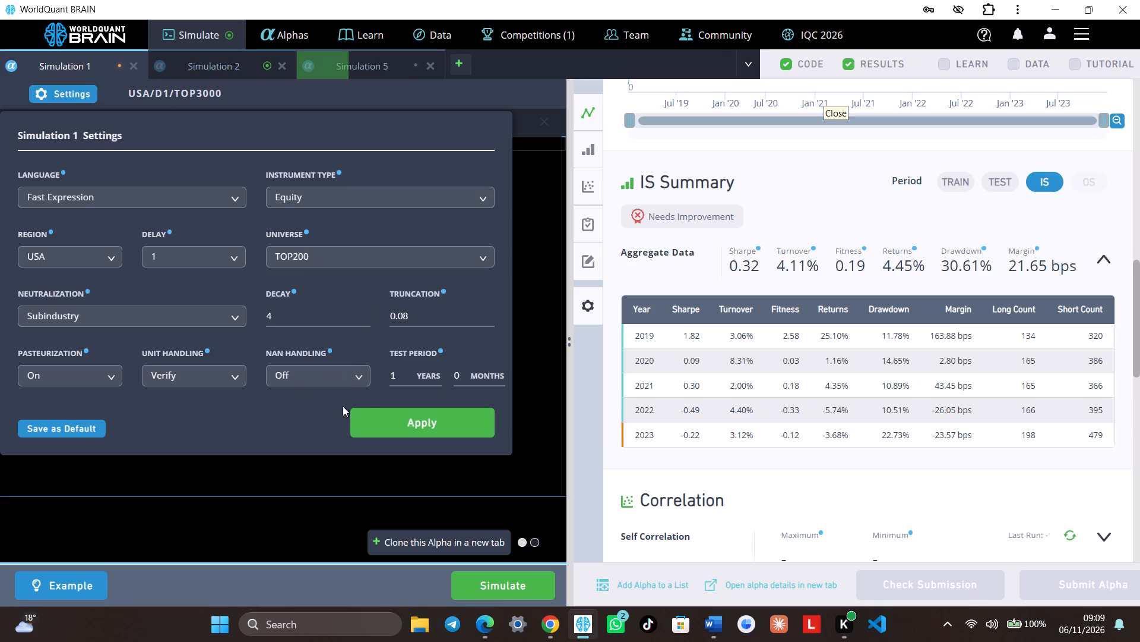
{"action": "left_click", "coordinate": [384, 430]}
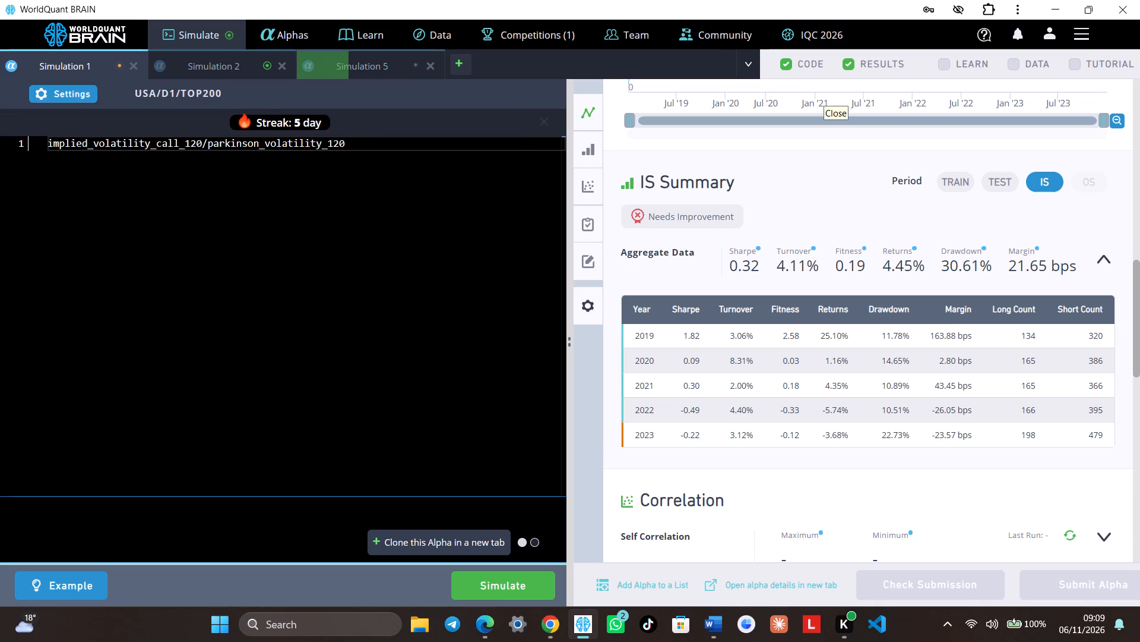
Wrap implied_volatility_call_120 in Simulation 1's expression with ts_decay_linear using a 240-day window and run the simulation.
{"action": "left_click", "coordinate": [201, 146]}
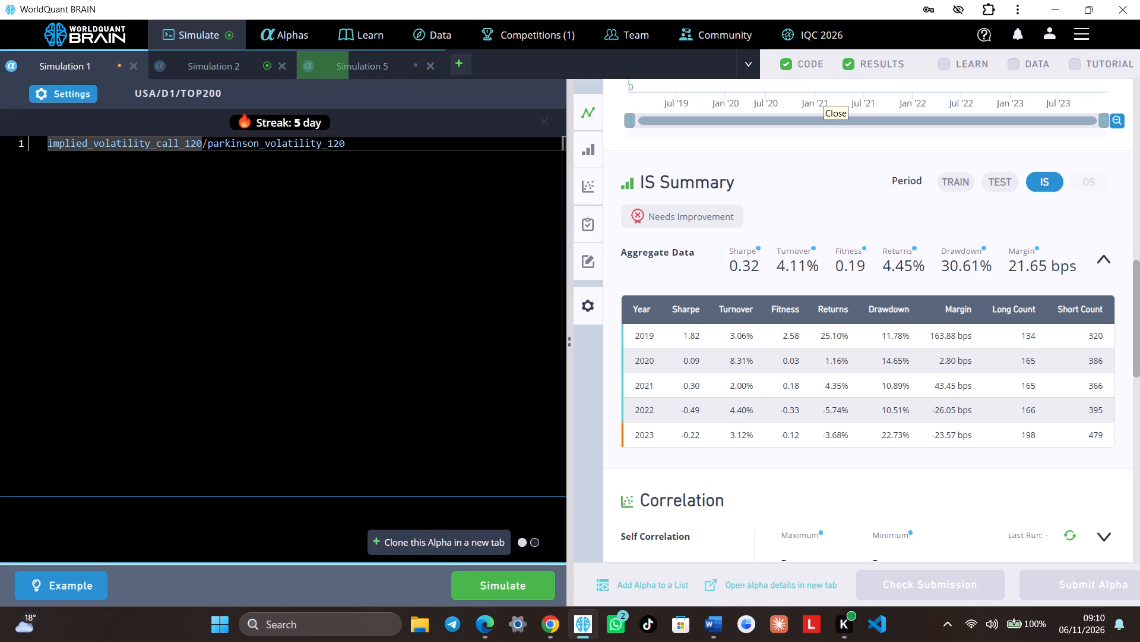
{"action": "key", "text": "shift+parenright"}
{"action": "key", "text": "Left"}
{"action": "key", "text": "Left"}
{"action": "key", "text": "Left"}
{"action": "key", "text": "Left"}
{"action": "key", "text": "Left"}
{"action": "key", "text": "Left"}
{"action": "key", "text": "Left"}
{"action": "key", "text": "Left"}
{"action": "key", "text": "Left"}
{"action": "key", "text": "Left"}
{"action": "key", "text": "Left"}
{"action": "key", "text": "Left"}
{"action": "key", "text": "Left"}
{"action": "key", "text": "Left"}
{"action": "key", "text": "Left"}
{"action": "key", "text": "Left"}
{"action": "key", "text": "Left"}
{"action": "key", "text": "Left"}
{"action": "key", "text": "Left"}
{"action": "key", "text": "Left"}
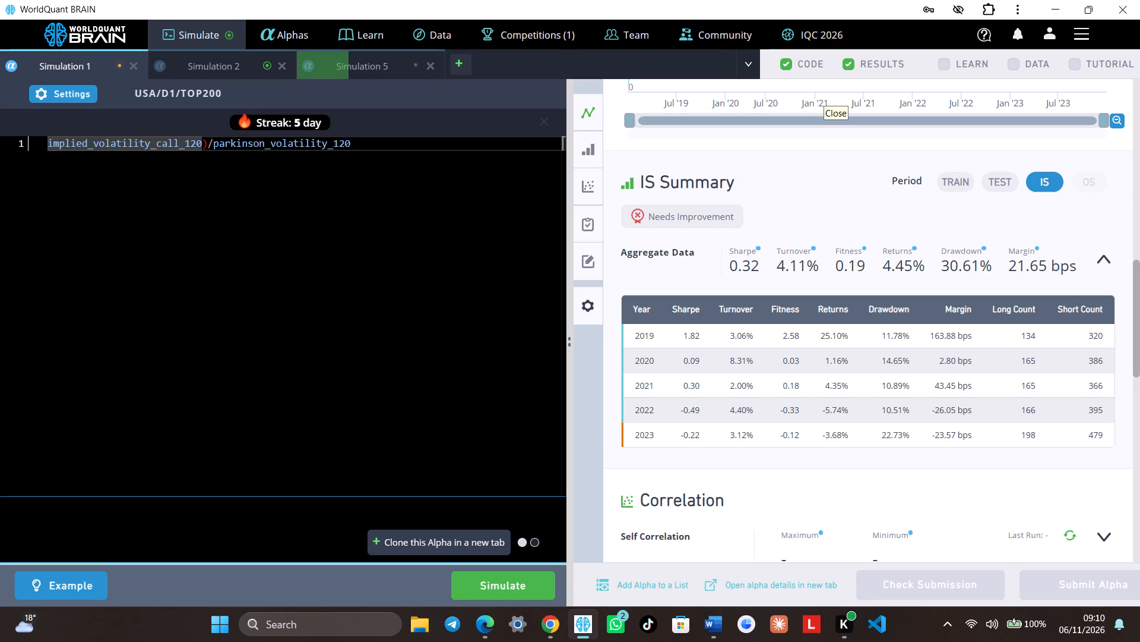
{"action": "key", "text": "shift+parenleft"}
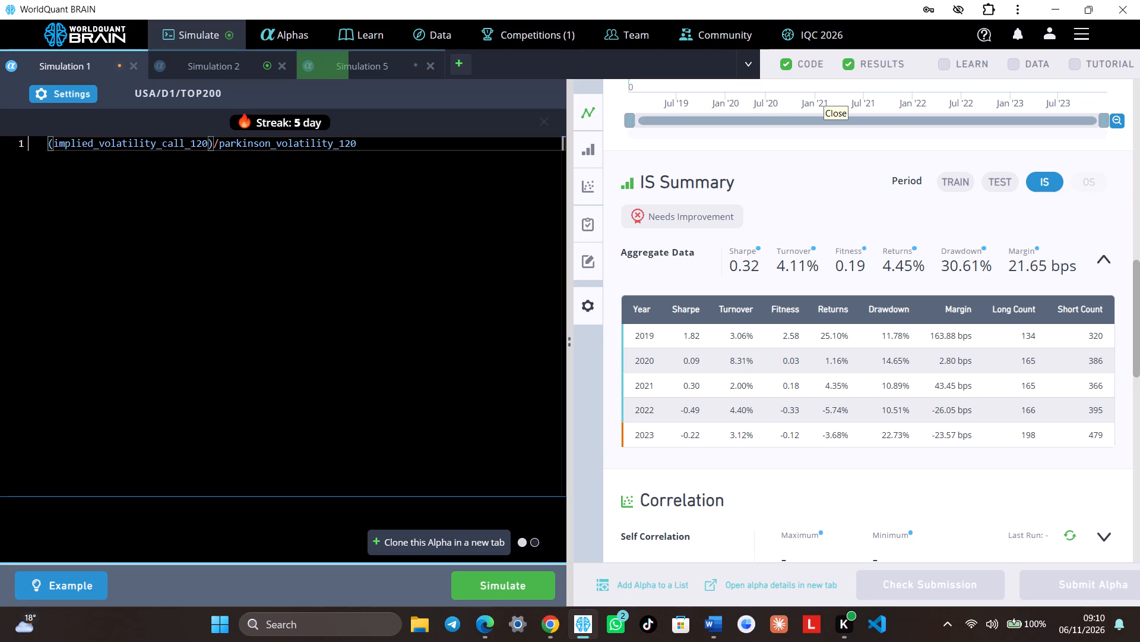
{"action": "key", "text": "Left"}
{"action": "type", "text": "ts"}
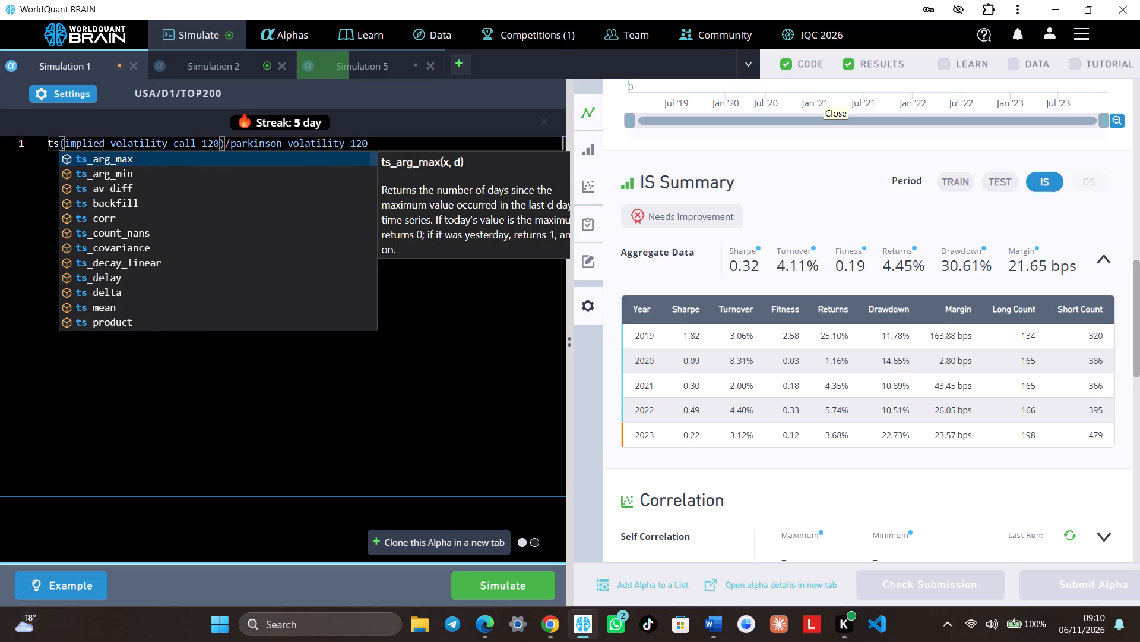
{"action": "left_click", "coordinate": [147, 257]}
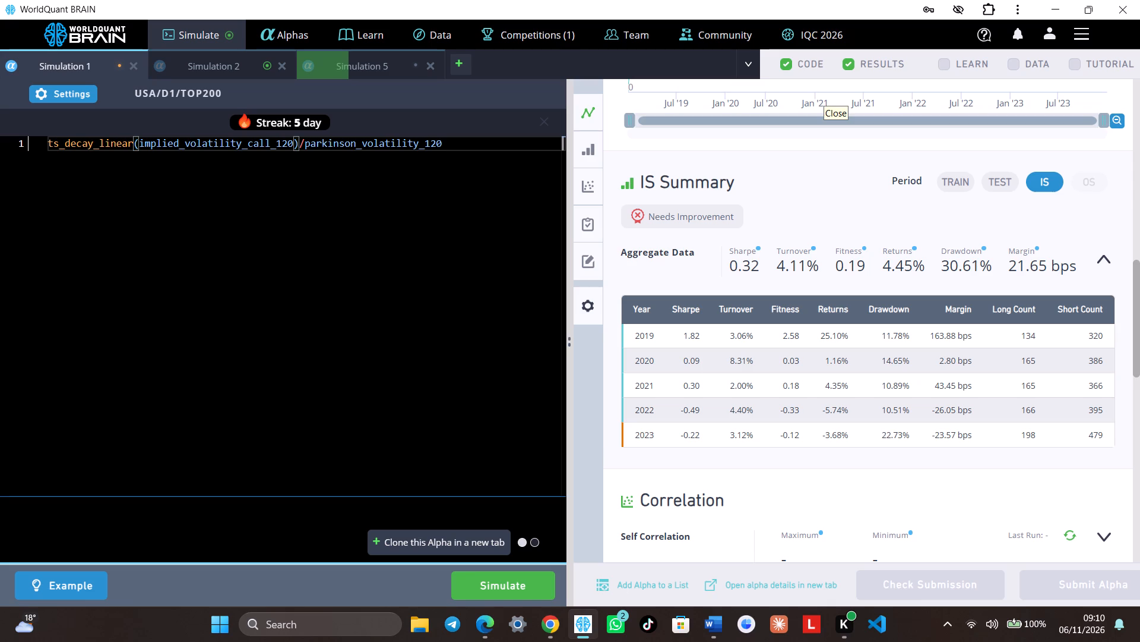
{"action": "left_click", "coordinate": [293, 144]}
{"action": "type", "text": ",240"}
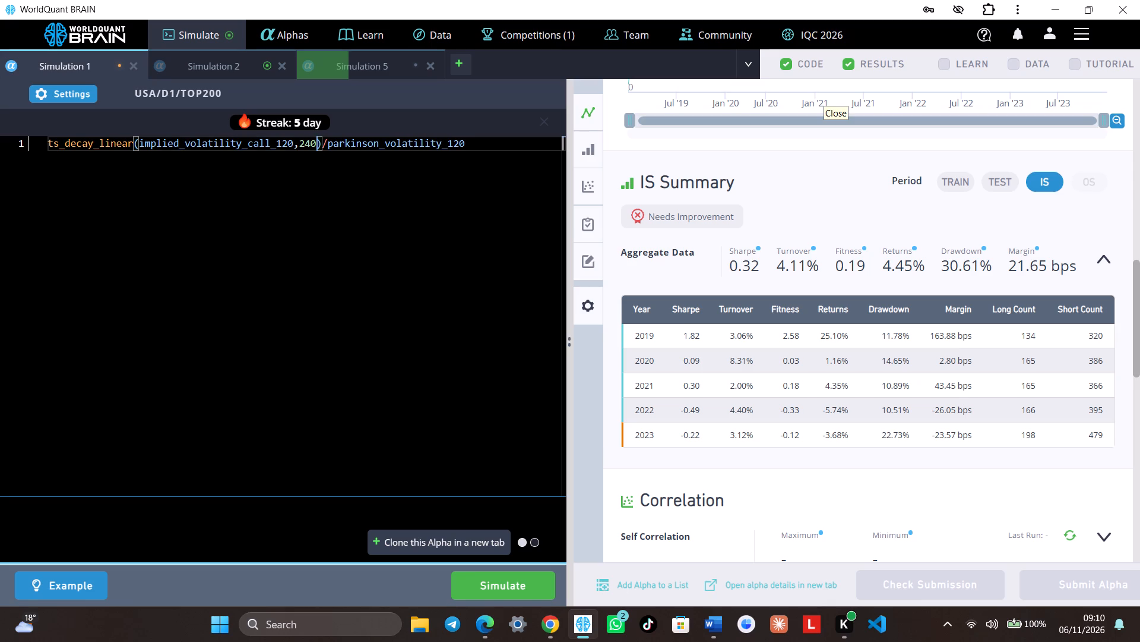
{"action": "left_click", "coordinate": [534, 583]}
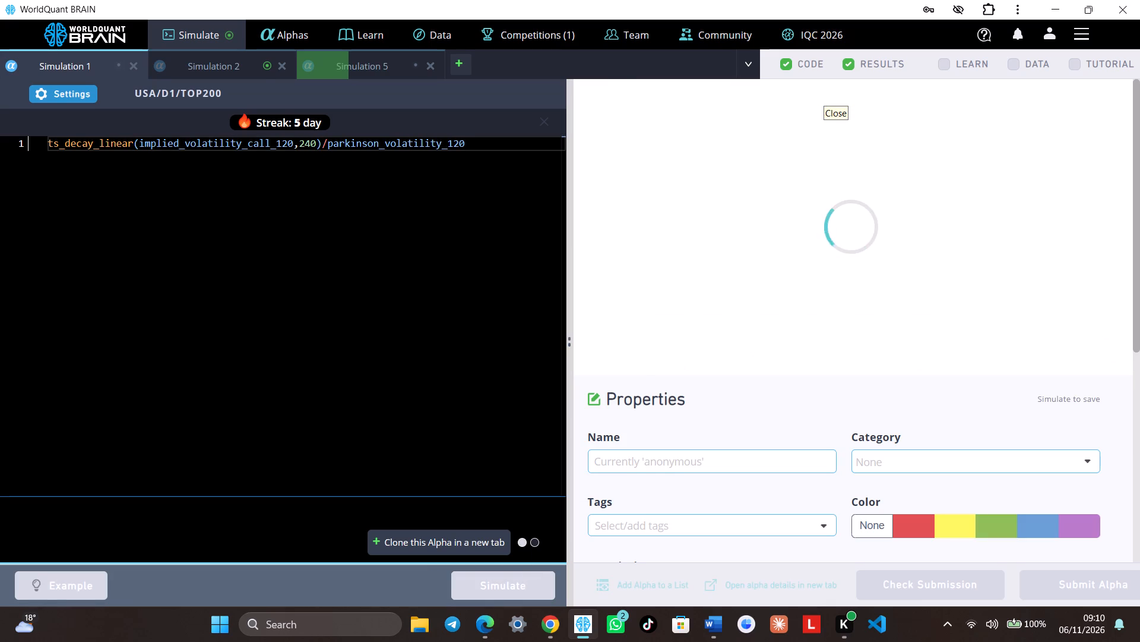
Check Simulation 2's results, showing the test period and the IS period summary.
{"action": "left_click", "coordinate": [248, 61]}
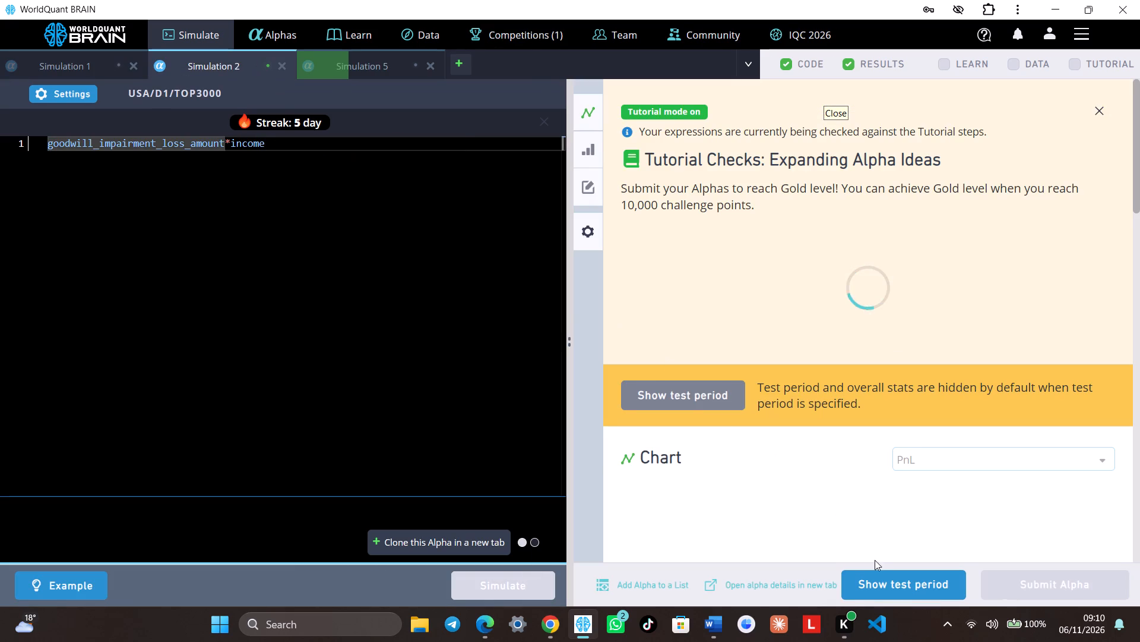
{"action": "left_click", "coordinate": [884, 578]}
{"action": "scroll", "coordinate": [876, 440], "scroll_direction": "down", "scroll_amount": 4}
{"action": "scroll", "coordinate": [935, 405], "scroll_direction": "down", "scroll_amount": 3}
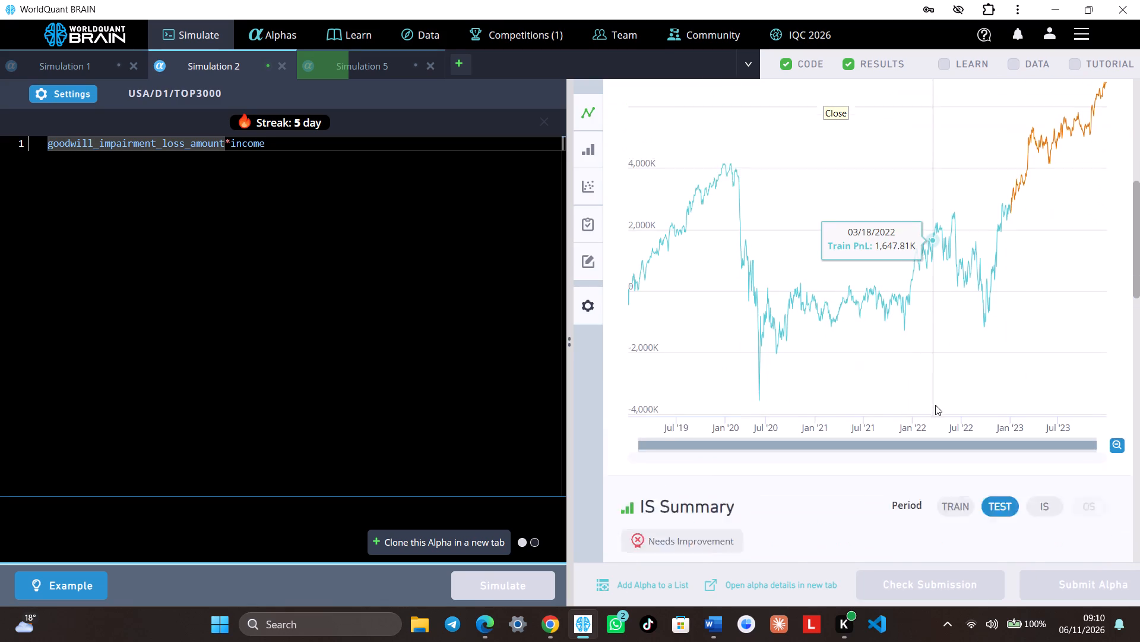
{"action": "left_click", "coordinate": [1047, 403]}
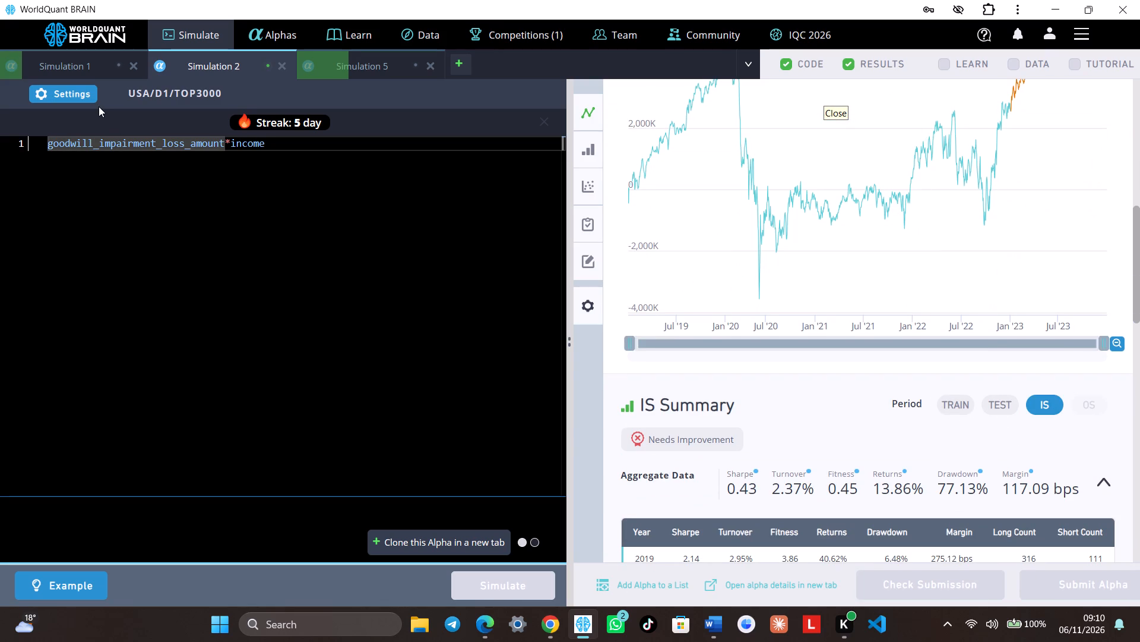
Remove the multiplication by income from Simulation 2's expression, leaving only goodwill_impairment_loss_amount.
{"action": "left_click", "coordinate": [278, 146]}
{"action": "key", "text": "BackSpace"}
{"action": "key", "text": "BackSpace"}
{"action": "key", "text": "BackSpace"}
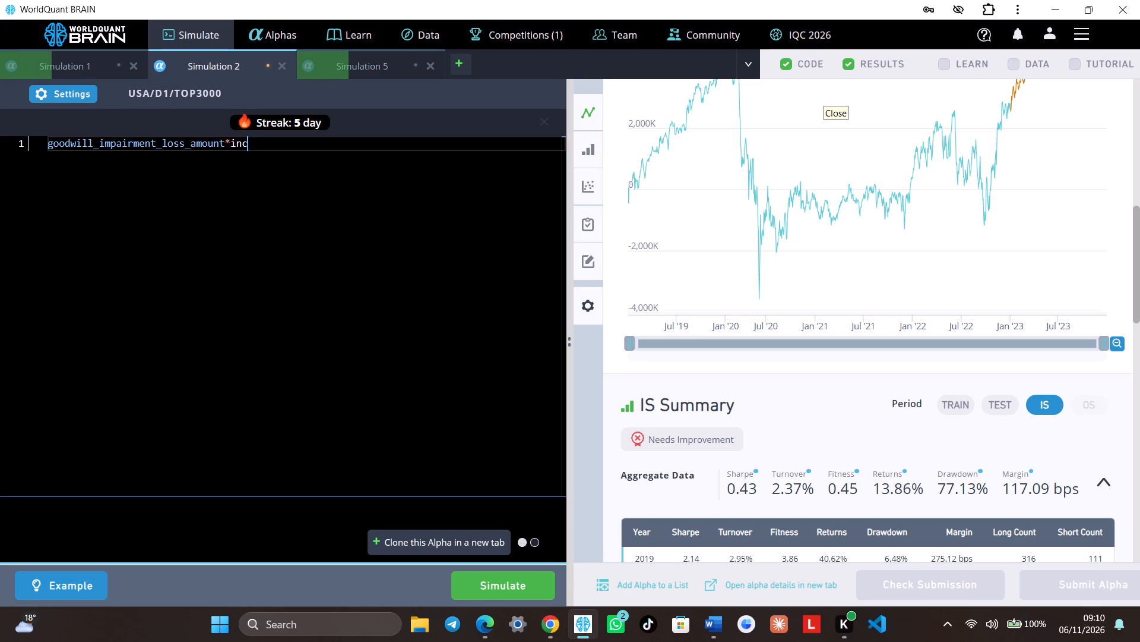
{"action": "key", "text": "BackSpace"}
{"action": "key", "text": "BackSpace"}
{"action": "key", "text": "BackSpace"}
{"action": "key", "text": "BackSpace"}
Wrap Simulation 2's goodwill_impairment_loss_amount field in ts_backfill with a 60-day window and run the simulation.
{"action": "key", "text": "shift+parenright"}
{"action": "key", "text": "Left"}
{"action": "key", "text": "Left"}
{"action": "key", "text": "Left"}
{"action": "key", "text": "Left"}
{"action": "key", "text": "Left"}
{"action": "key", "text": "Left"}
{"action": "key", "text": "Left"}
{"action": "key", "text": "Left"}
{"action": "key", "text": "Left"}
{"action": "key", "text": "Left"}
{"action": "key", "text": "Left"}
{"action": "key", "text": "Left"}
{"action": "key", "text": "Left"}
{"action": "key", "text": "Left"}
{"action": "key", "text": "Left"}
{"action": "key", "text": "Left"}
{"action": "key", "text": "Left"}
{"action": "key", "text": "Left"}
{"action": "key", "text": "Left"}
{"action": "key", "text": "Left"}
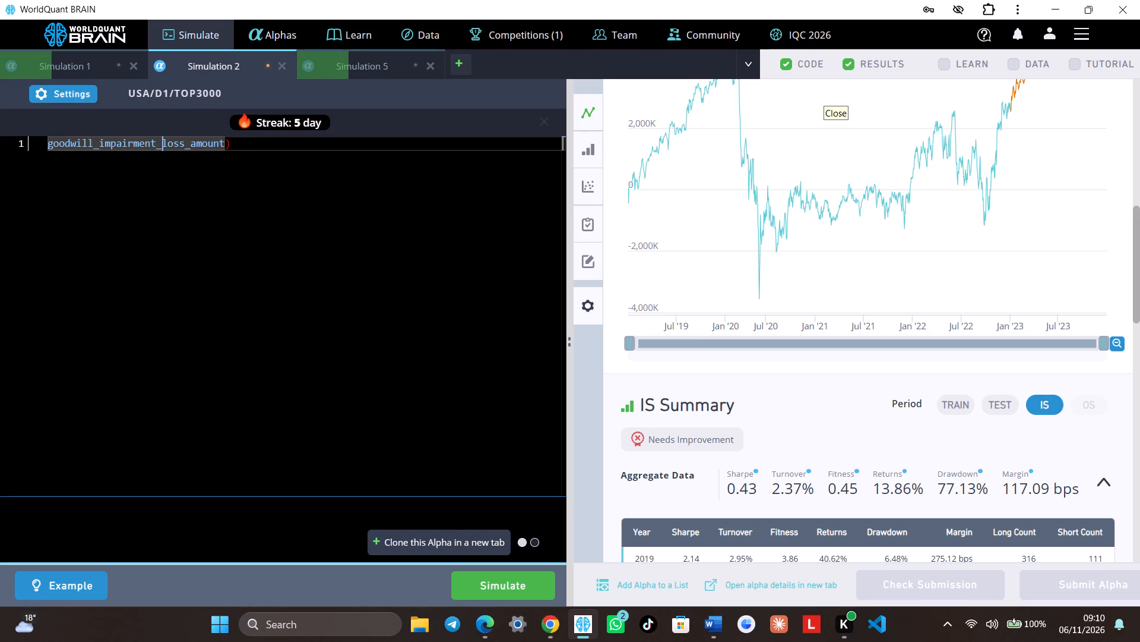
{"action": "key", "text": "shift+parenleft"}
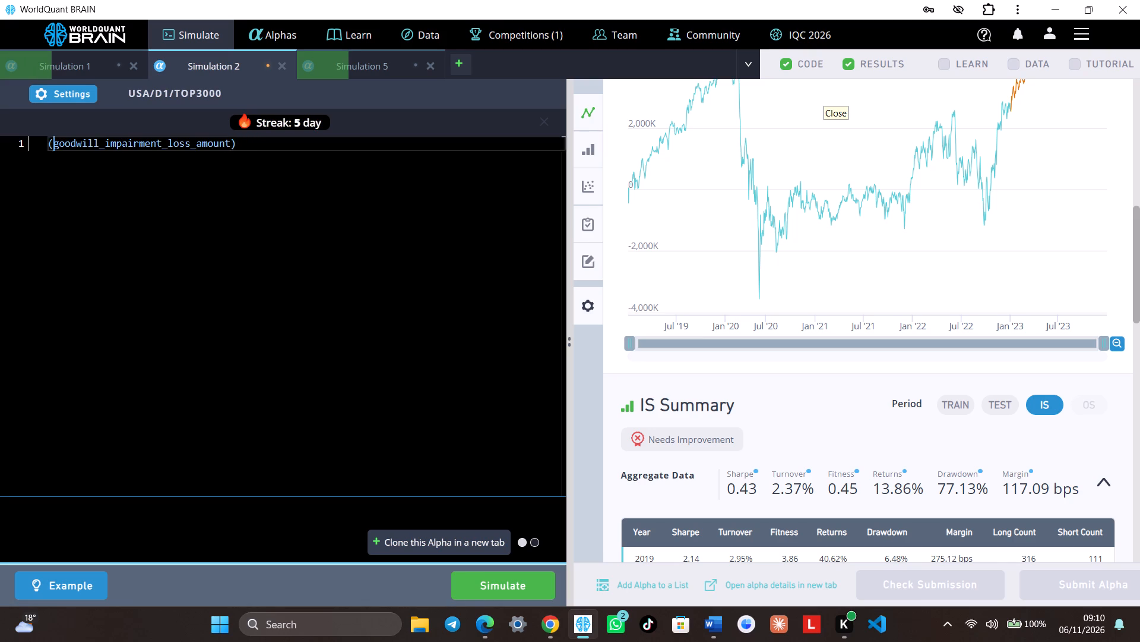
{"action": "key", "text": "Left"}
{"action": "type", "text": "ts"}
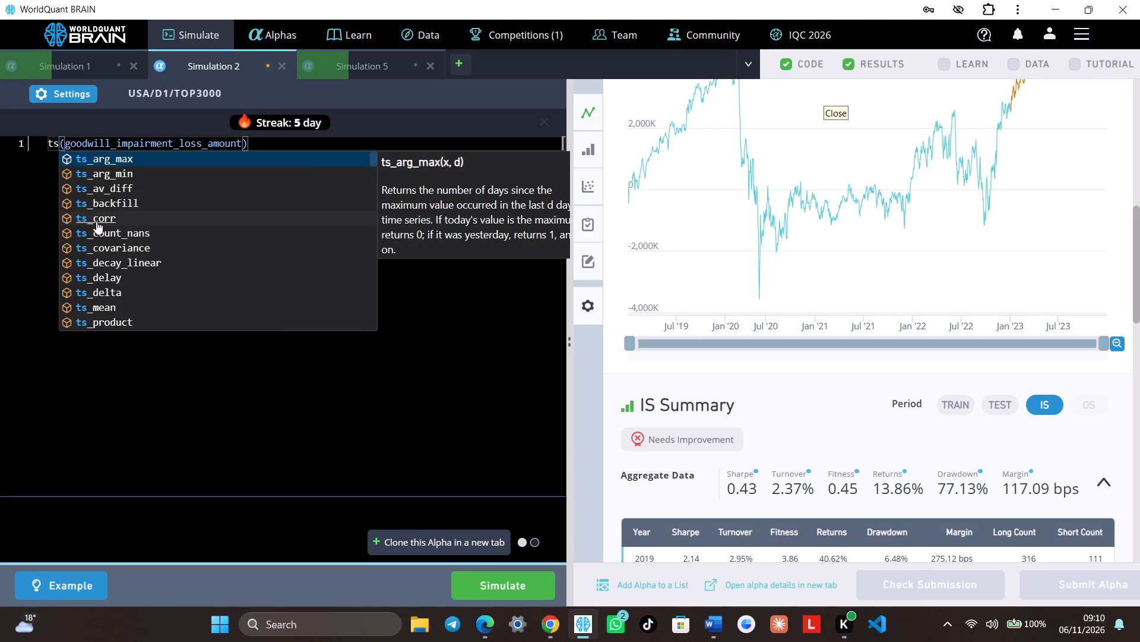
{"action": "left_click", "coordinate": [110, 201]}
{"action": "left_click", "coordinate": [292, 144]}
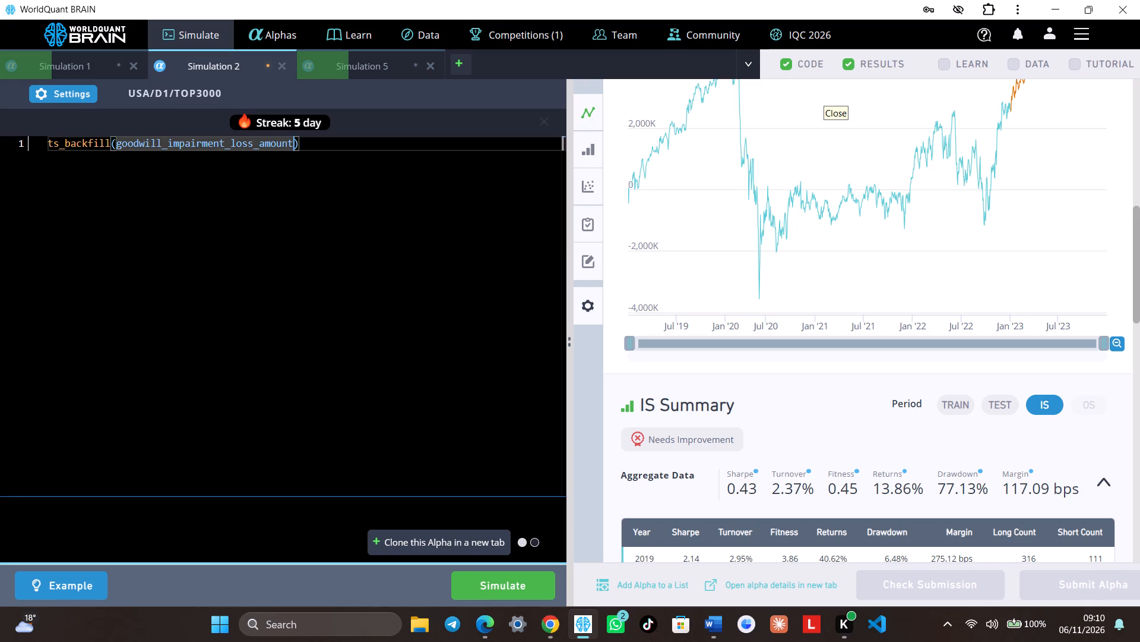
{"action": "key", "text": "comma"}
{"action": "key", "text": "2"}
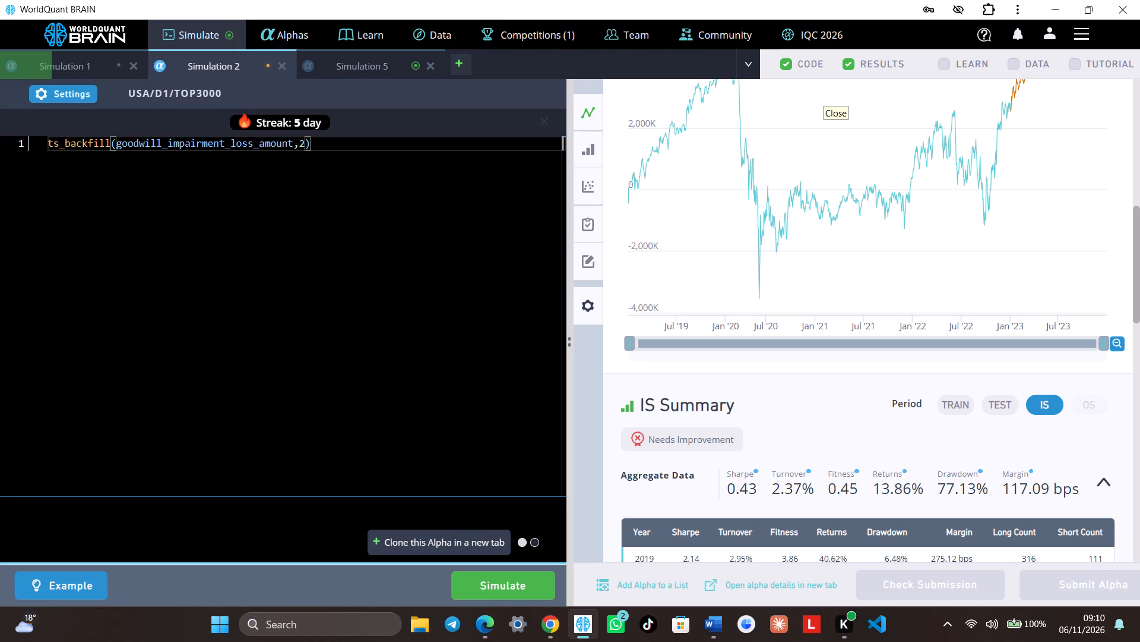
{"action": "key", "text": "BackSpace"}
{"action": "type", "text": "60"}
{"action": "left_click", "coordinate": [518, 588]}
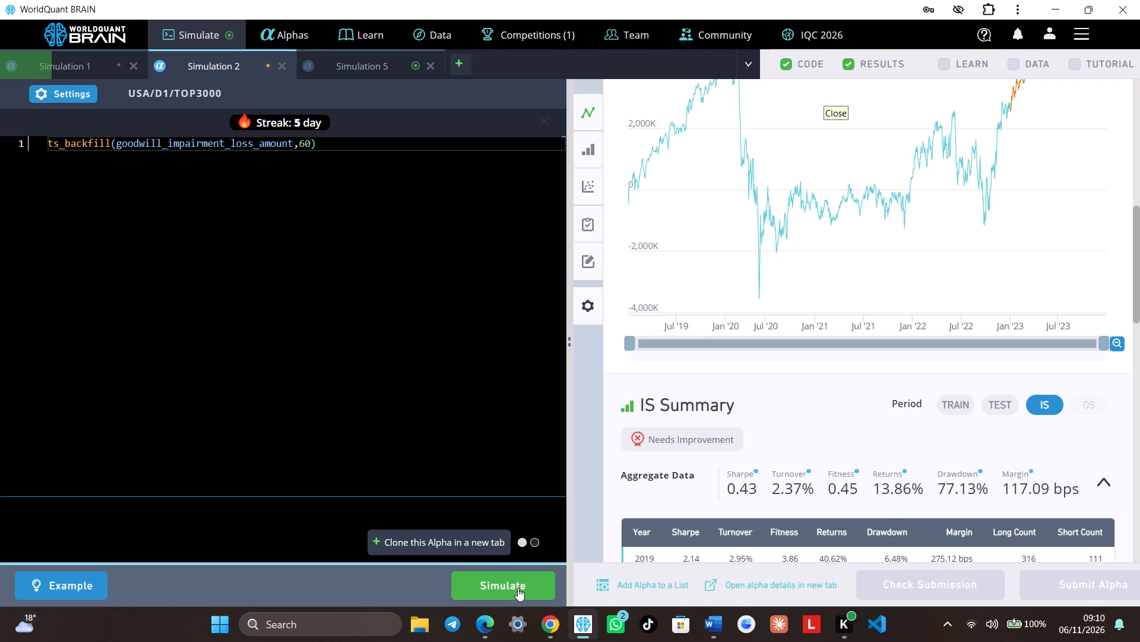
Check Simulation 5's results, showing the test period and the IS period summary, and review its simulation settings.
{"action": "left_click", "coordinate": [392, 61]}
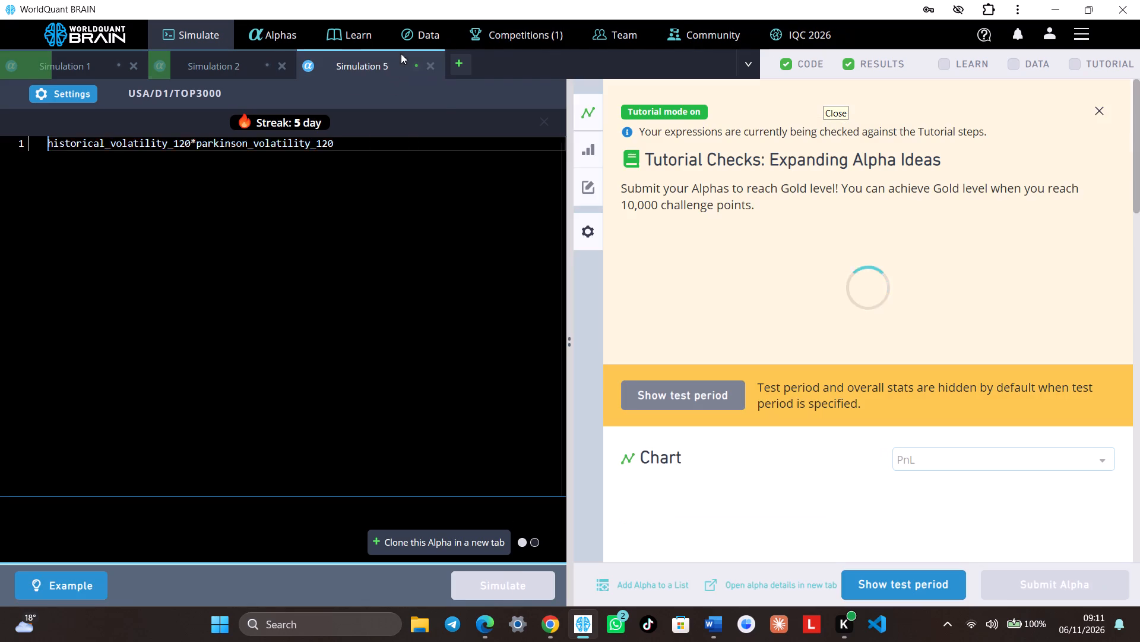
{"action": "left_click", "coordinate": [947, 582]}
{"action": "scroll", "coordinate": [931, 488], "scroll_direction": "down", "scroll_amount": 6}
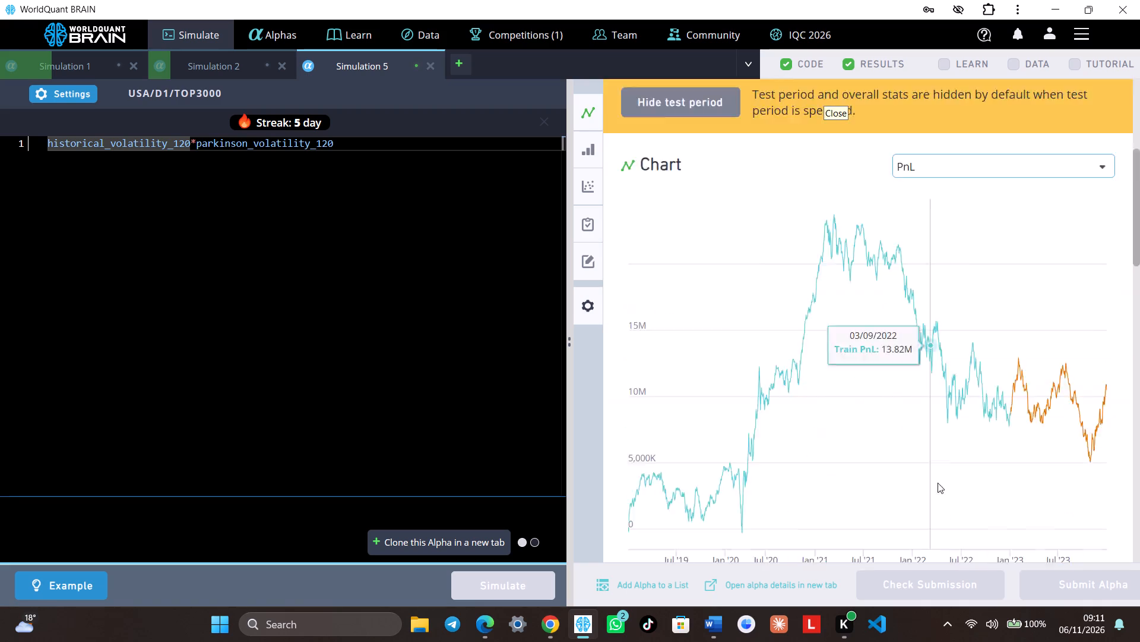
{"action": "left_click", "coordinate": [1053, 477]}
{"action": "scroll", "coordinate": [1053, 477], "scroll_direction": "down", "scroll_amount": 1}
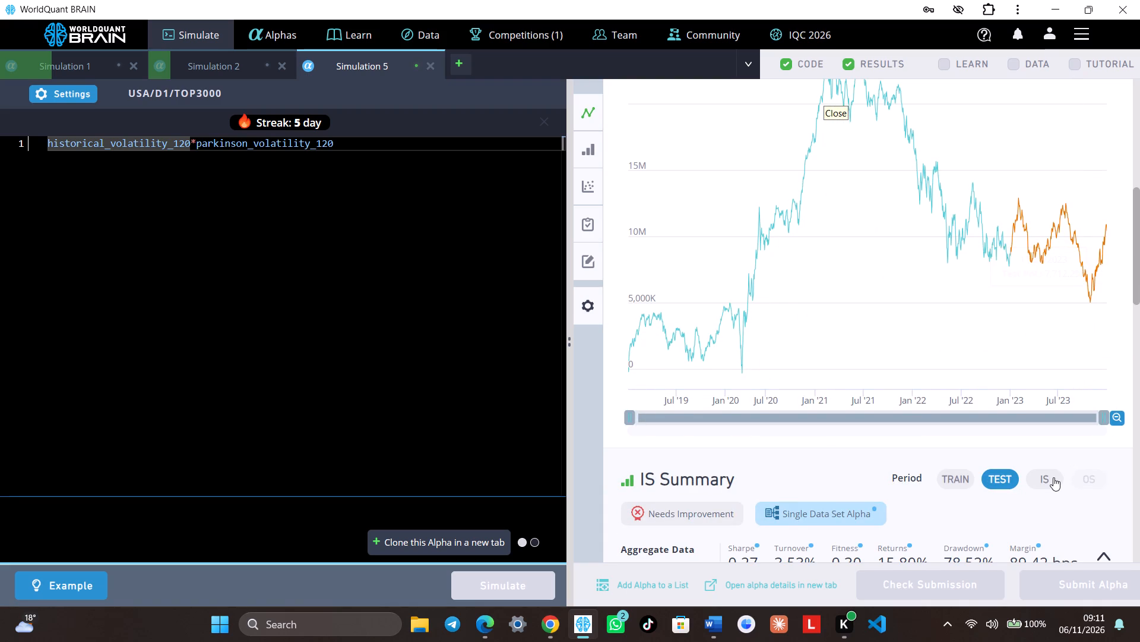
{"action": "scroll", "coordinate": [1053, 477], "scroll_direction": "down", "scroll_amount": 2}
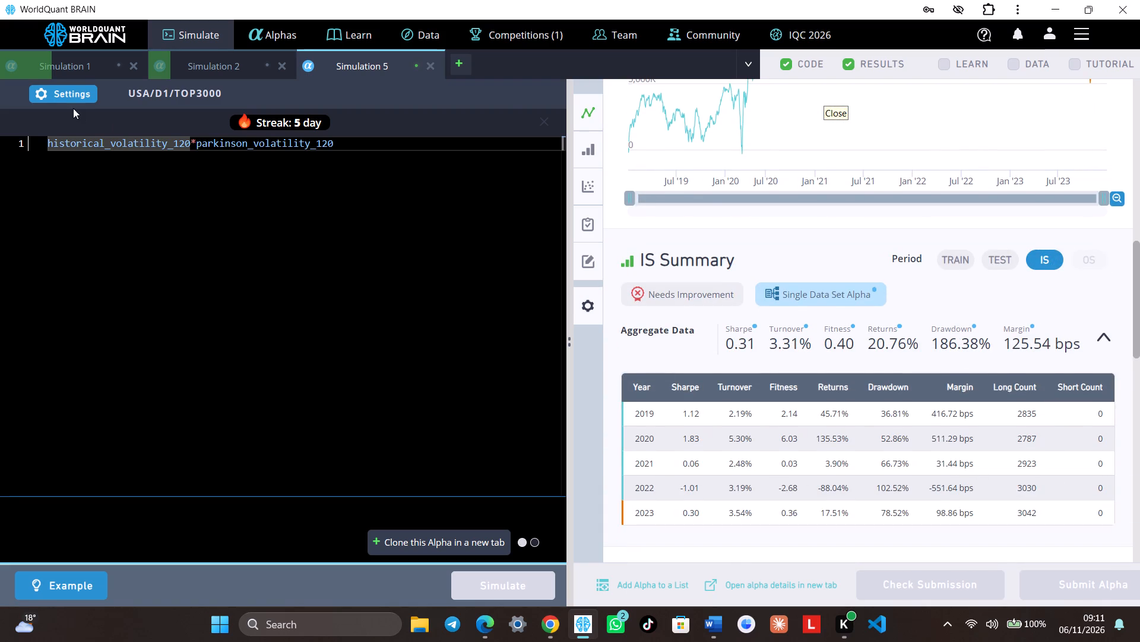
{"action": "left_click", "coordinate": [67, 97]}
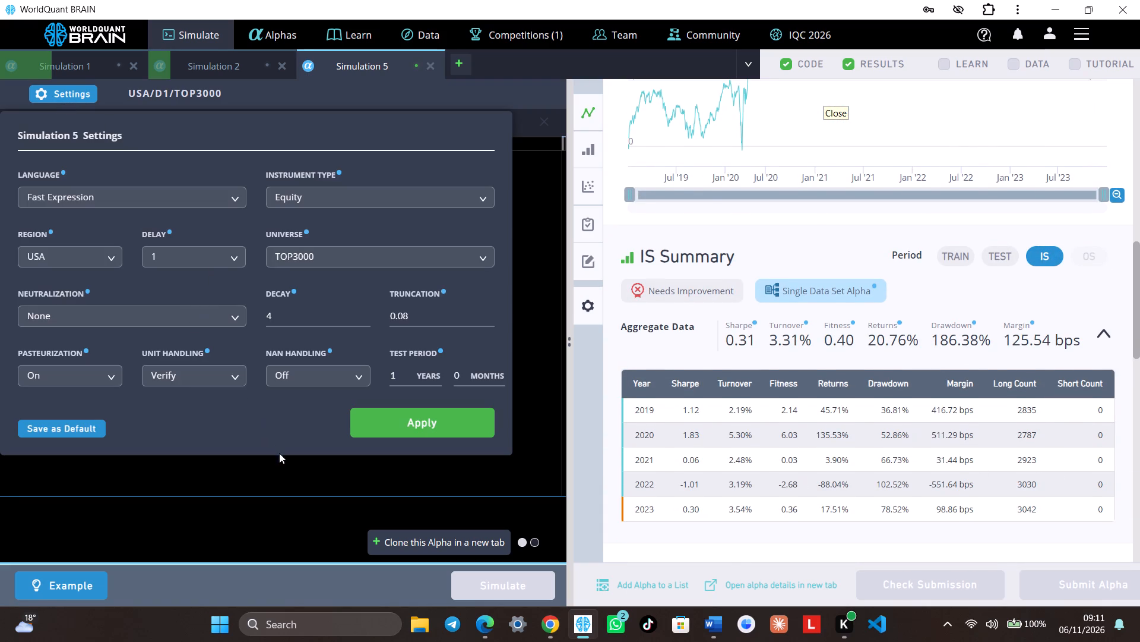
{"action": "left_click", "coordinate": [291, 481]}
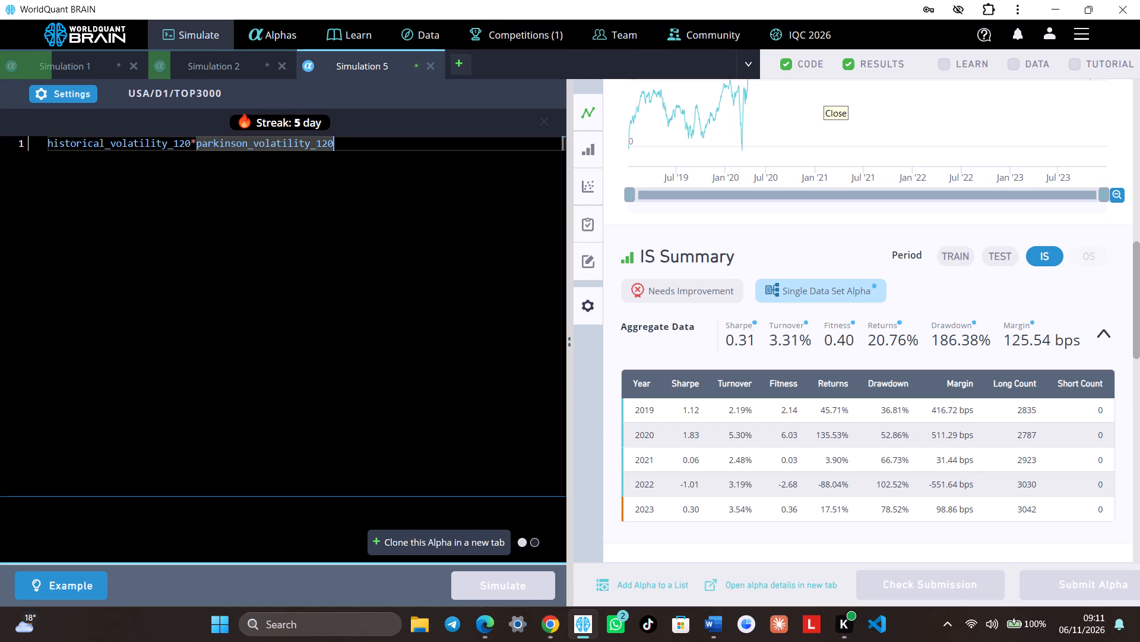
Clear the whole expression from Simulation 5's code editor.
{"action": "key", "text": "BackSpace"}
{"action": "key", "text": "BackSpace"}
{"action": "key", "text": "BackSpace"}
{"action": "key", "text": "BackSpace"}
{"action": "key", "text": "BackSpace"}
{"action": "key", "text": "BackSpace"}
{"action": "key", "text": "BackSpace"}
{"action": "key", "text": "BackSpace"}
{"action": "key", "text": "BackSpace"}
{"action": "key", "text": "BackSpace"}
{"action": "key", "text": "BackSpace"}
{"action": "key", "text": "BackSpace"}
{"action": "key", "text": "BackSpace"}
{"action": "key", "text": "BackSpace"}
{"action": "key", "text": "BackSpace"}
{"action": "key", "text": "BackSpace"}
{"action": "key", "text": "BackSpace"}
{"action": "key", "text": "BackSpace"}
{"action": "key", "text": "BackSpace"}
{"action": "key", "text": "BackSpace"}
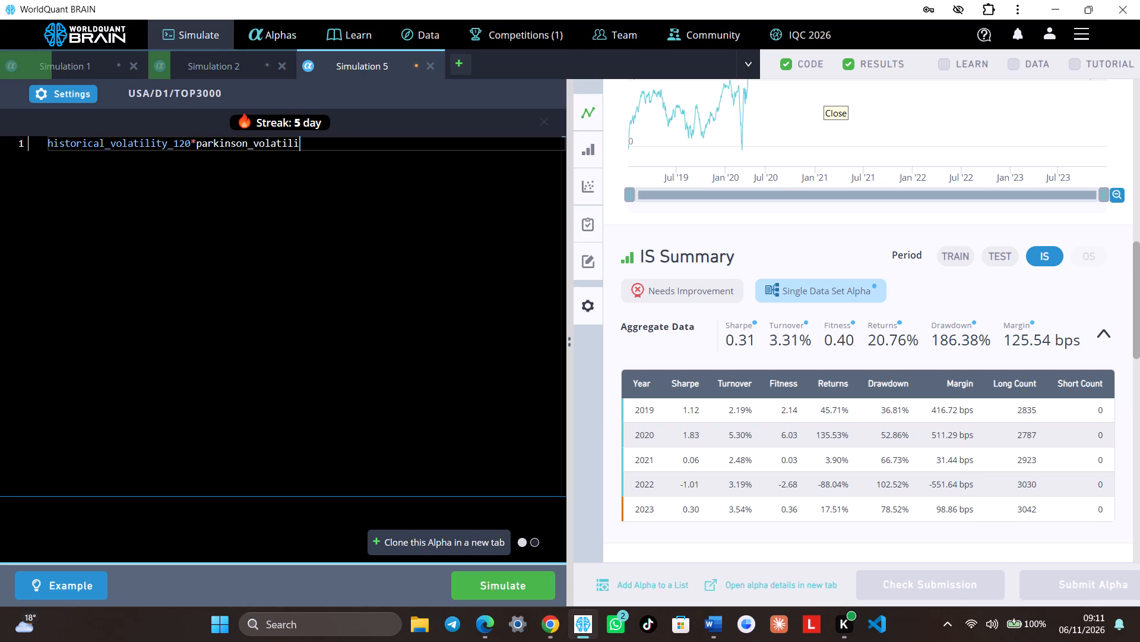
{"action": "key", "text": "BackSpace"}
{"action": "key", "text": "BackSpace"}
{"action": "key", "text": "BackSpace"}
{"action": "key", "text": "BackSpace"}
{"action": "key", "text": "BackSpace"}
{"action": "key", "text": "BackSpace"}
{"action": "key", "text": "BackSpace"}
{"action": "key", "text": "BackSpace"}
{"action": "key", "text": "BackSpace"}
{"action": "key", "text": "BackSpace"}
{"action": "key", "text": "BackSpace"}
{"action": "key", "text": "BackSpace"}
{"action": "key", "text": "BackSpace"}
{"action": "key", "text": "BackSpace"}
{"action": "key", "text": "BackSpace"}
{"action": "key", "text": "BackSpace"}
{"action": "key", "text": "BackSpace"}
{"action": "key", "text": "BackSpace"}
{"action": "key", "text": "BackSpace"}
{"action": "key", "text": "BackSpace"}
{"action": "key", "text": "BackSpace"}
{"action": "key", "text": "BackSpace"}
{"action": "key", "text": "BackSpace"}
{"action": "key", "text": "BackSpace"}
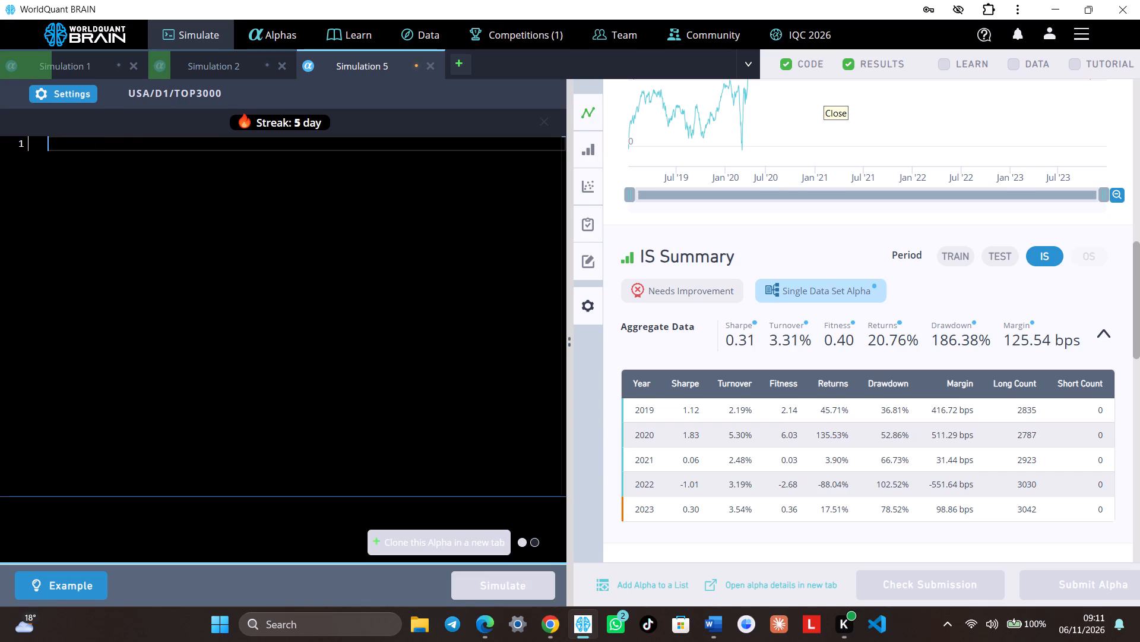
Check the progress of Simulation 2's run.
{"action": "left_click", "coordinate": [264, 66]}
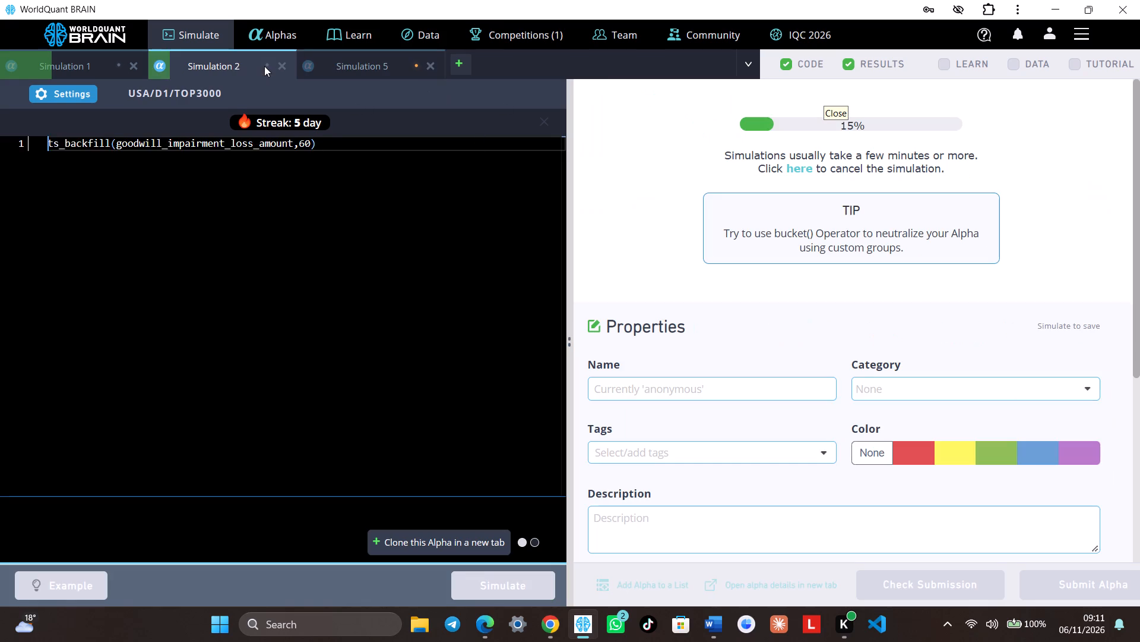
{"action": "left_click", "coordinate": [269, 62]}
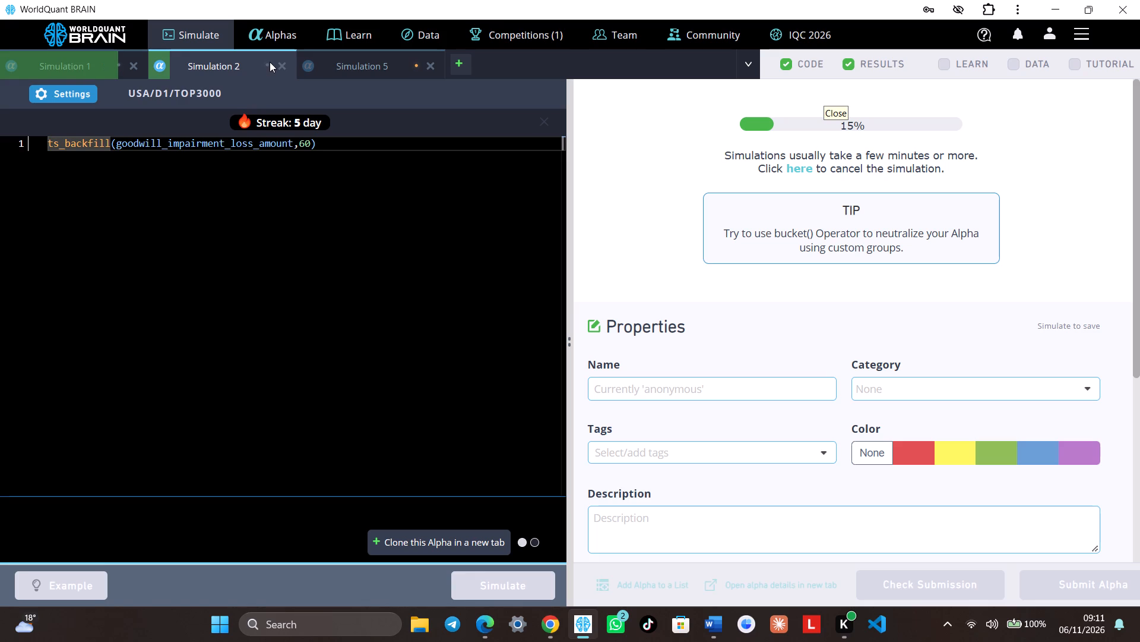
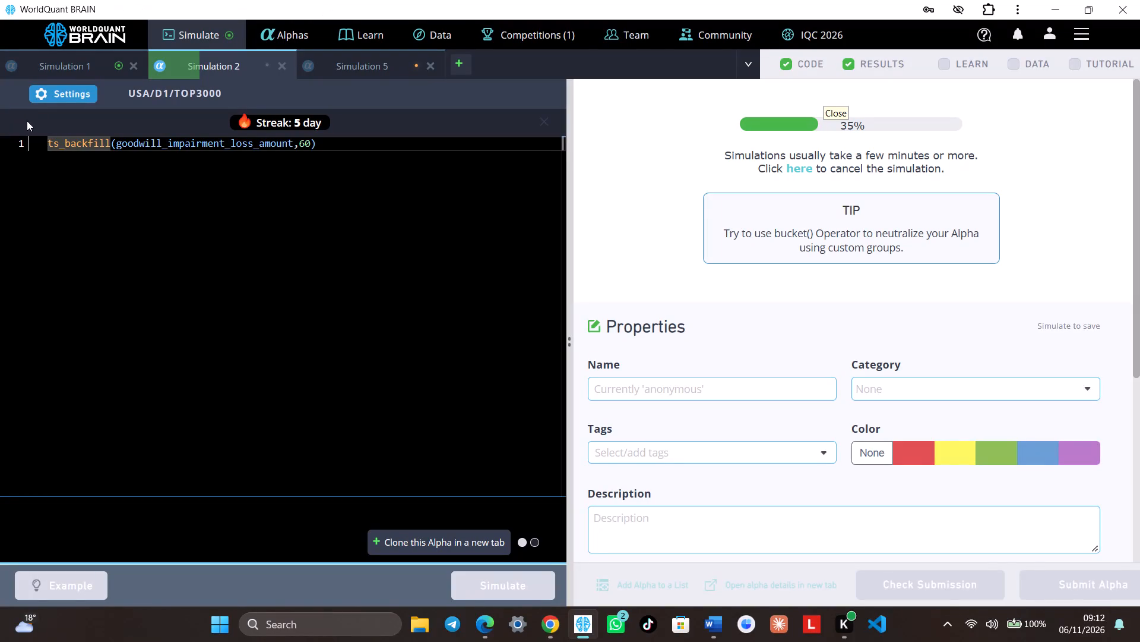
Check Simulation 1's results, showing the test period and the IS period summary, and review its simulation settings.
{"action": "left_click", "coordinate": [65, 64]}
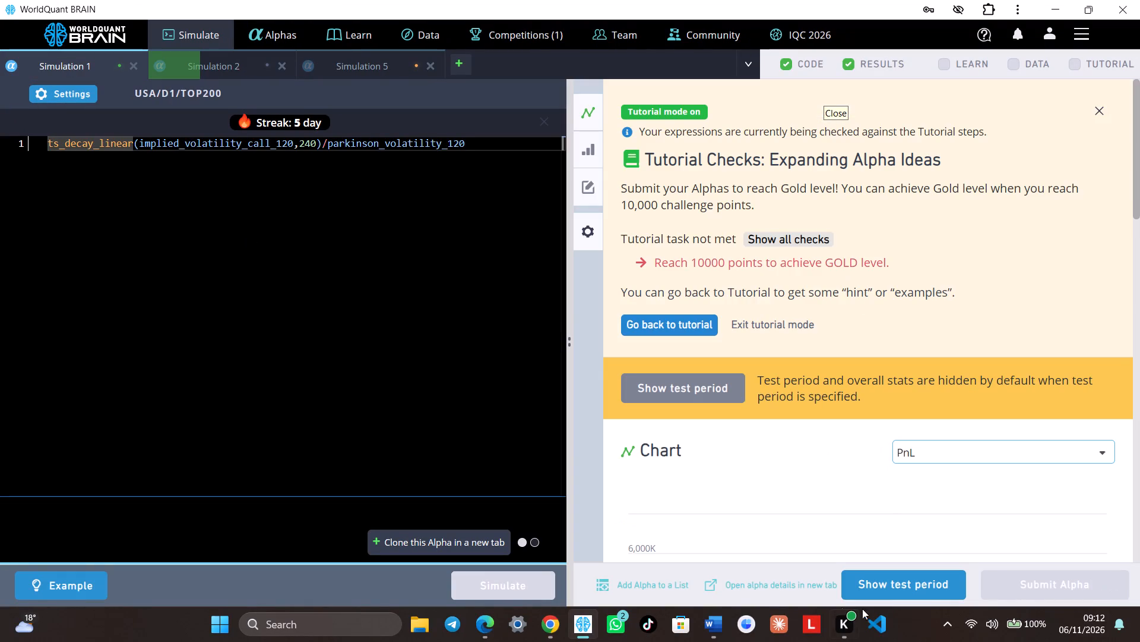
{"action": "left_click", "coordinate": [890, 582]}
{"action": "scroll", "coordinate": [933, 443], "scroll_direction": "down", "scroll_amount": 7}
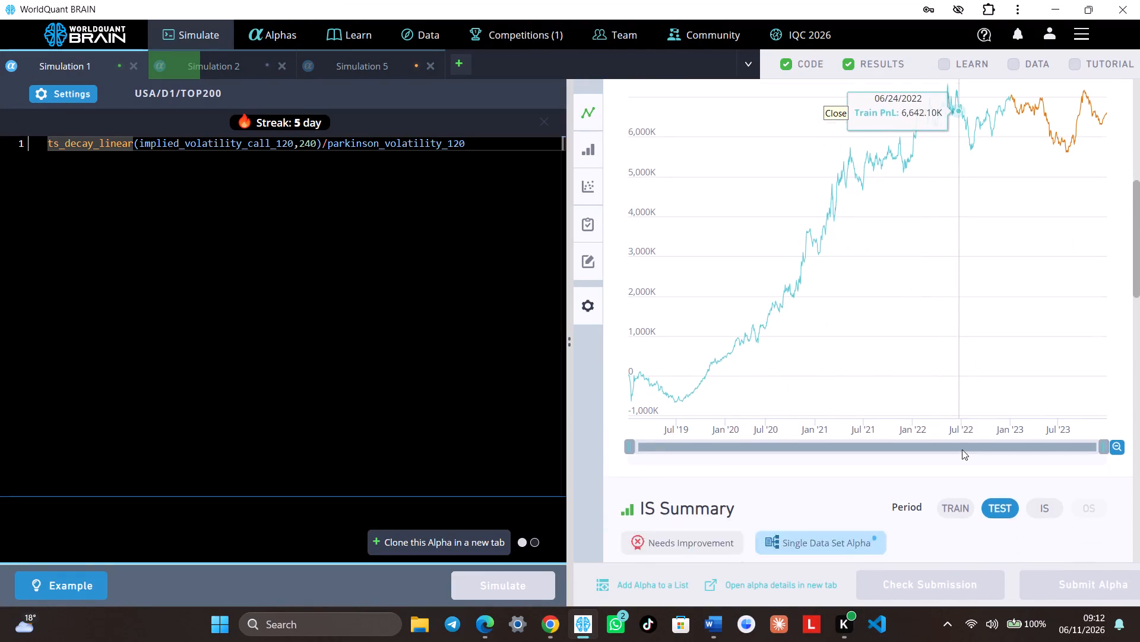
{"action": "left_click", "coordinate": [1056, 410]}
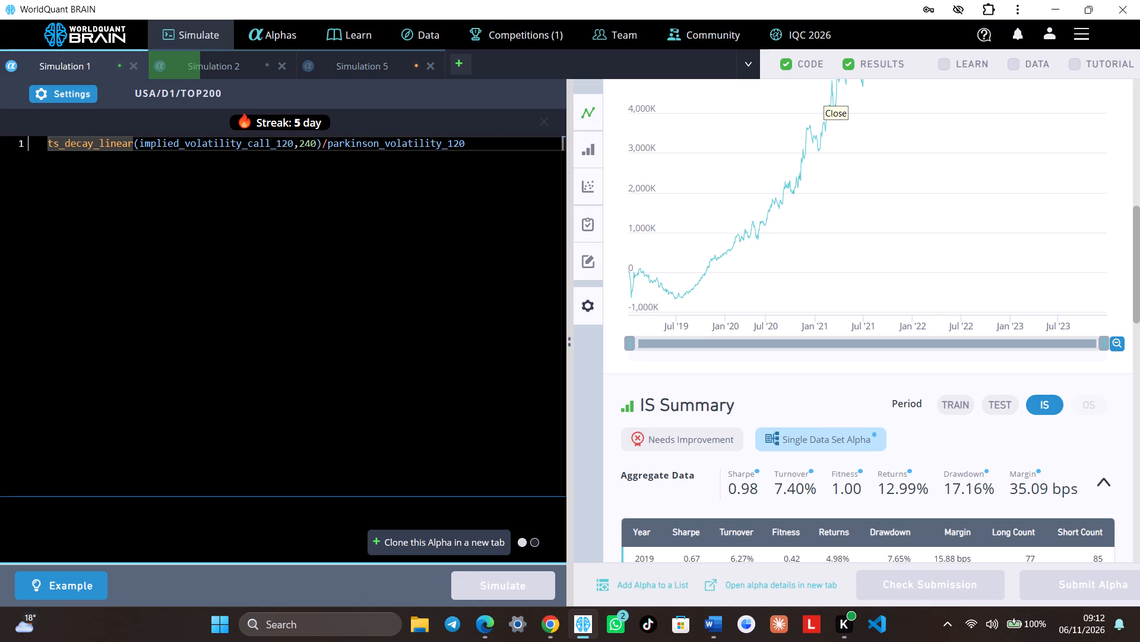
{"action": "left_click", "coordinate": [86, 98]}
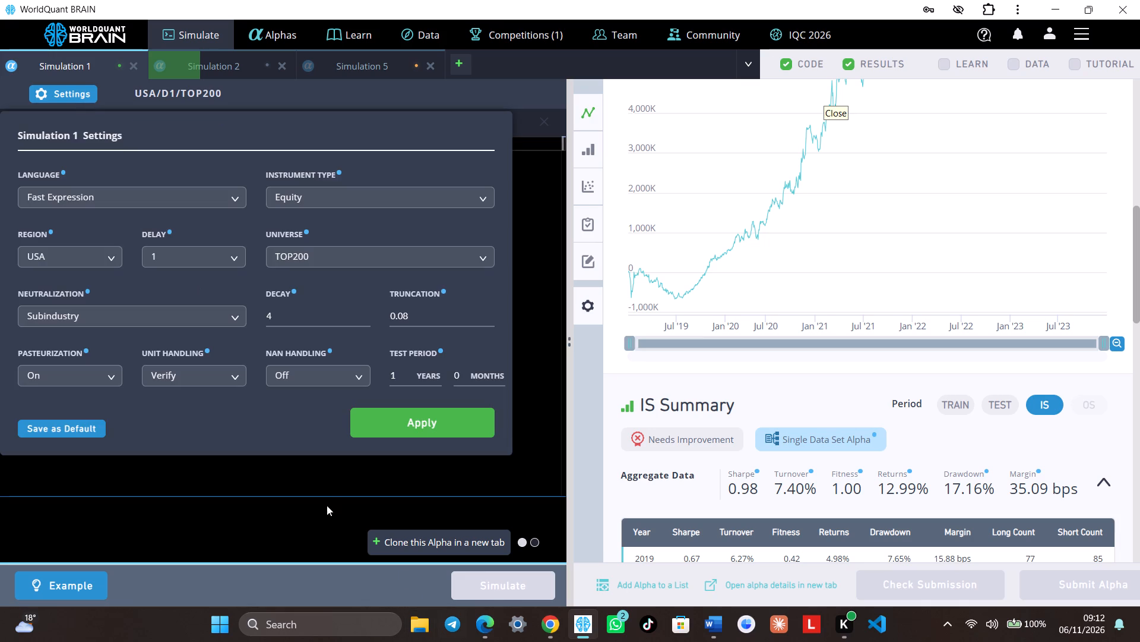
{"action": "left_click", "coordinate": [314, 490]}
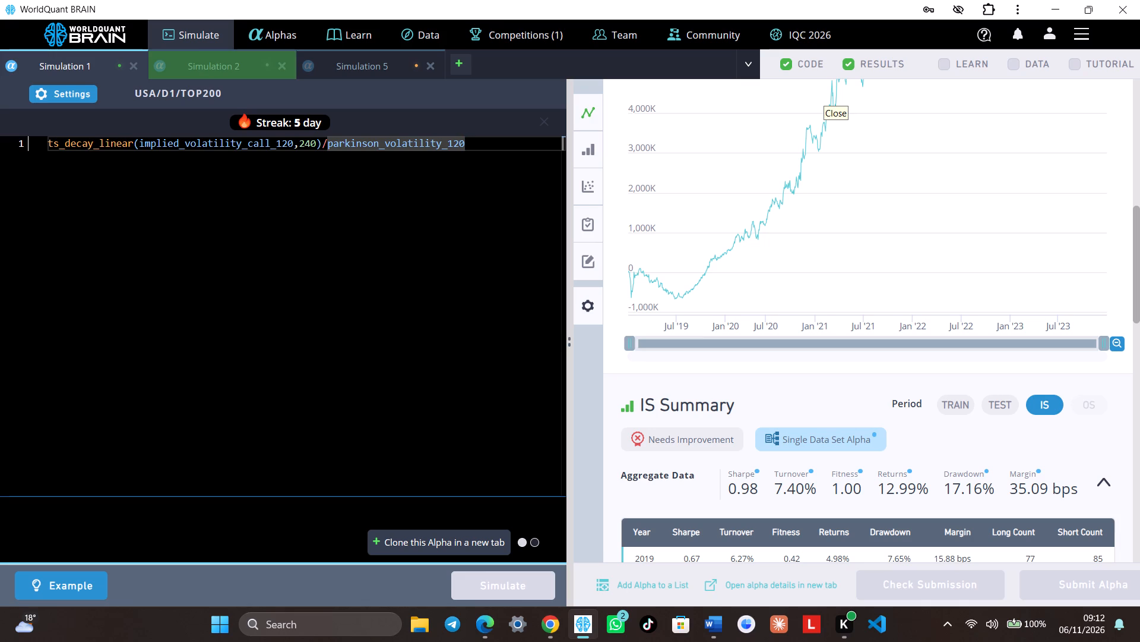
Set the ts_decay_linear window in Simulation 1's expression to 60 and run the simulation.
{"action": "left_click", "coordinate": [312, 144]}
{"action": "key", "text": "BackSpace"}
{"action": "key", "text": "BackSpace"}
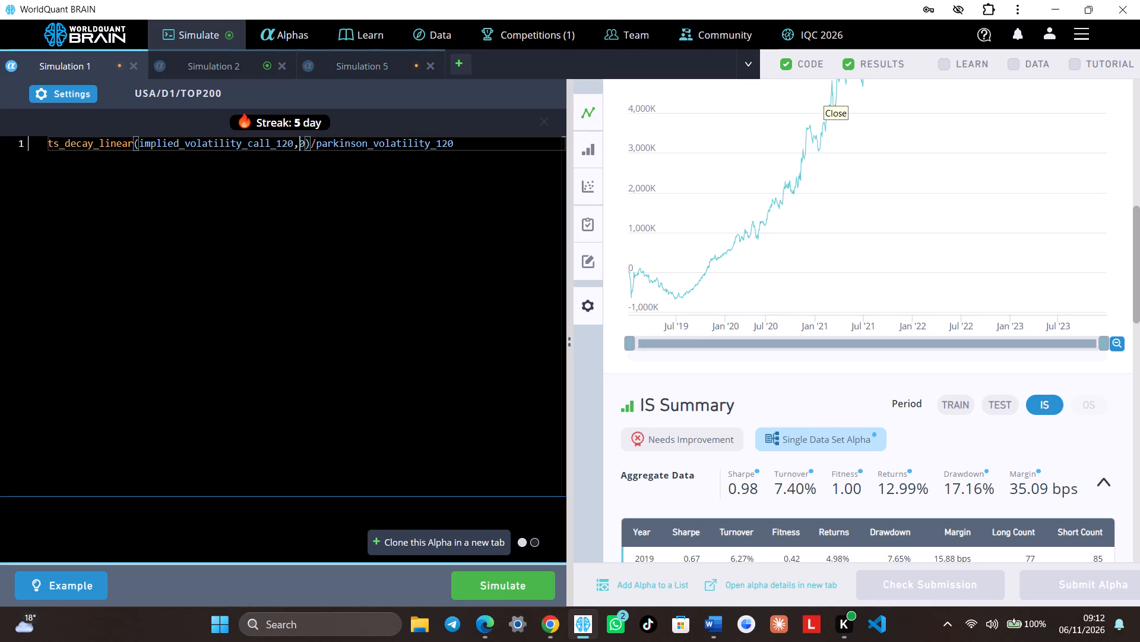
{"action": "key", "text": "6"}
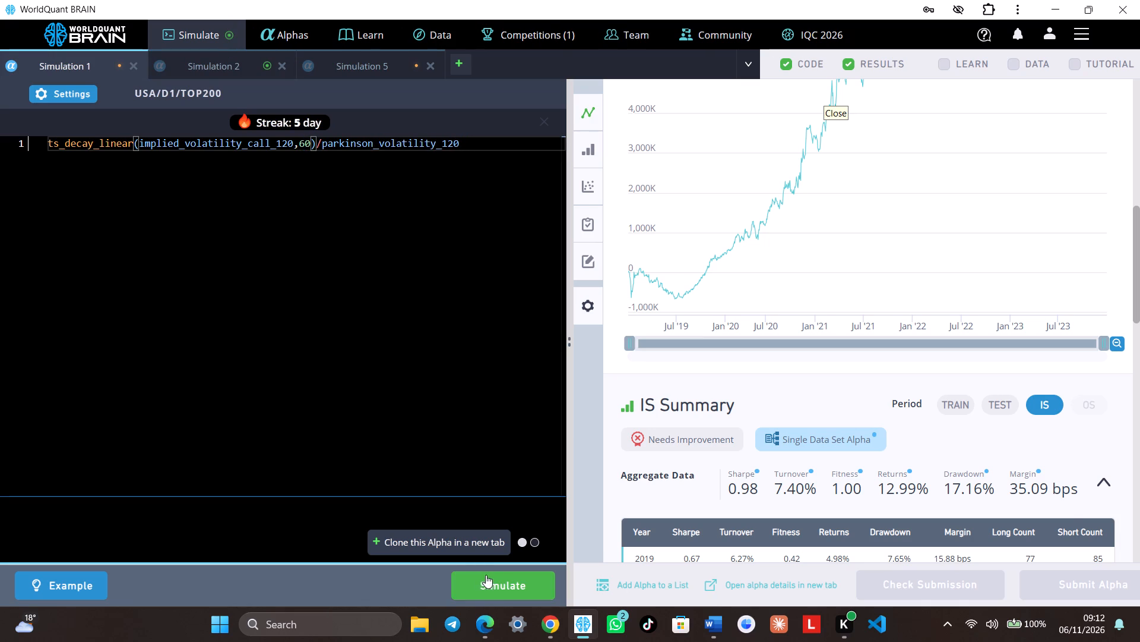
{"action": "left_click", "coordinate": [486, 575]}
Check Simulation 2's results, showing the test period, the IS period summary and the failed IS tests.
{"action": "left_click", "coordinate": [245, 69]}
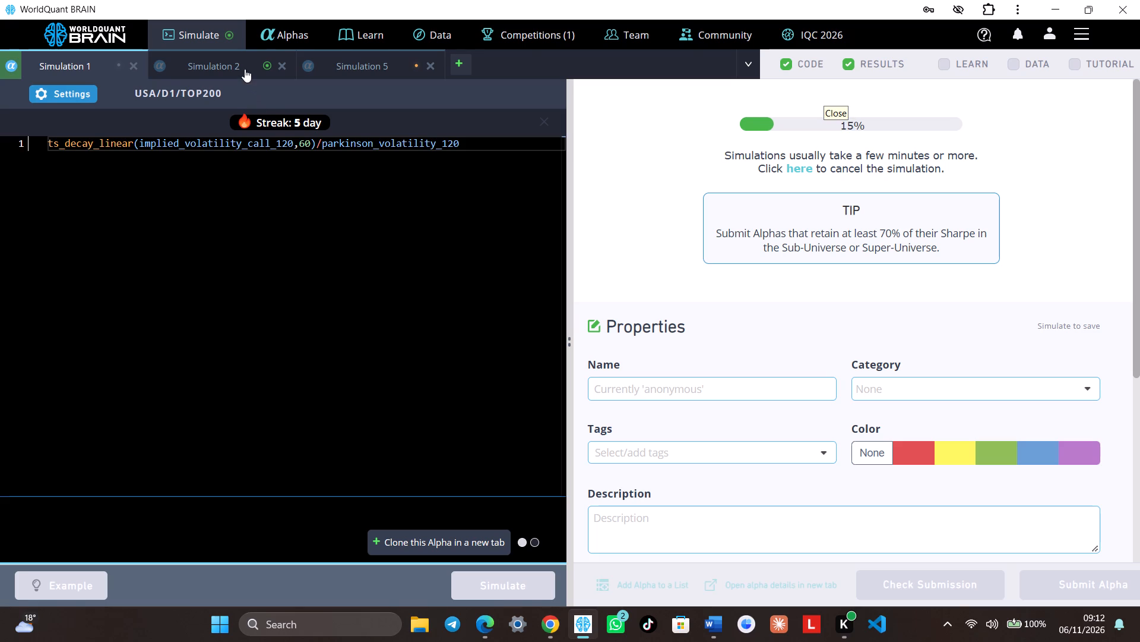
{"action": "left_click", "coordinate": [868, 592]}
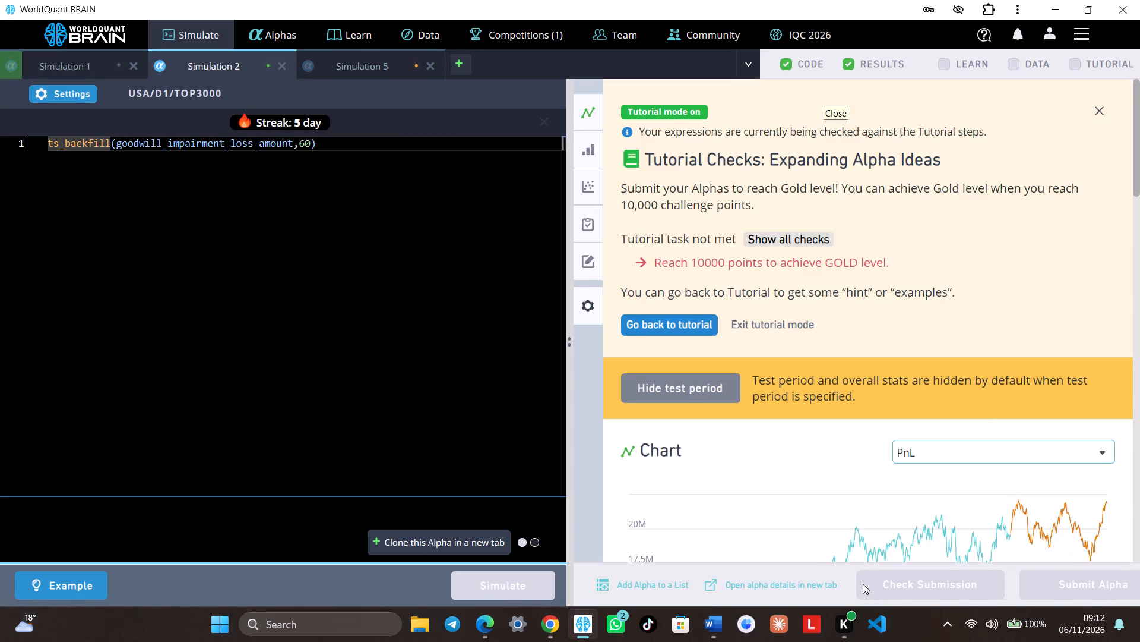
{"action": "scroll", "coordinate": [1097, 369], "scroll_direction": "down", "scroll_amount": 6}
{"action": "scroll", "coordinate": [1030, 270], "scroll_direction": "down", "scroll_amount": 4}
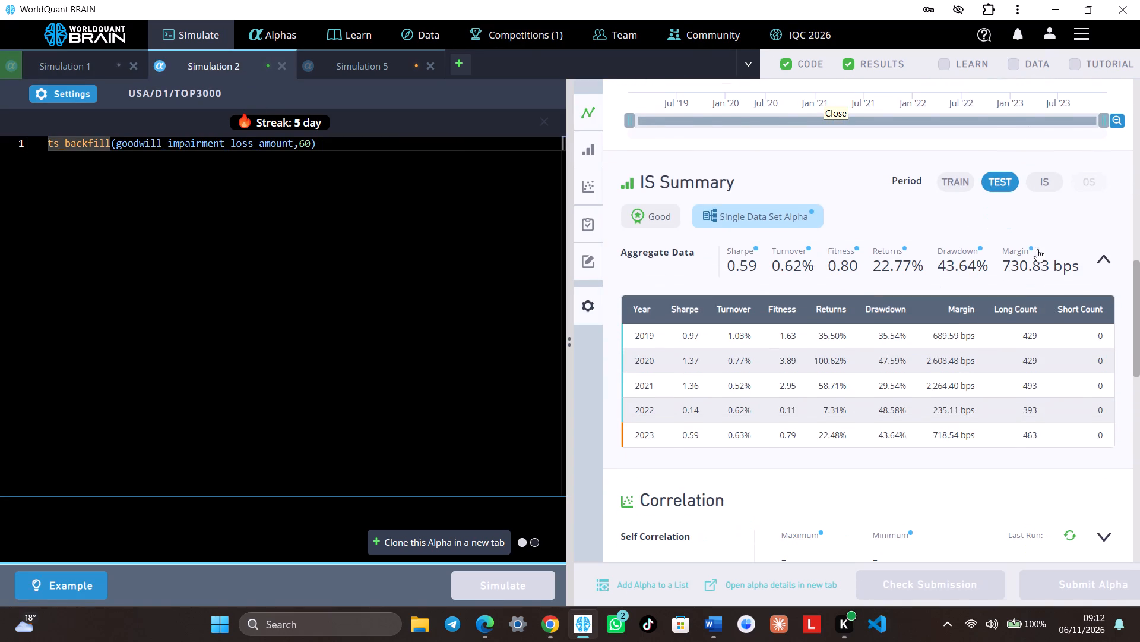
{"action": "left_click", "coordinate": [1050, 179]}
{"action": "scroll", "coordinate": [1034, 236], "scroll_direction": "down", "scroll_amount": 3}
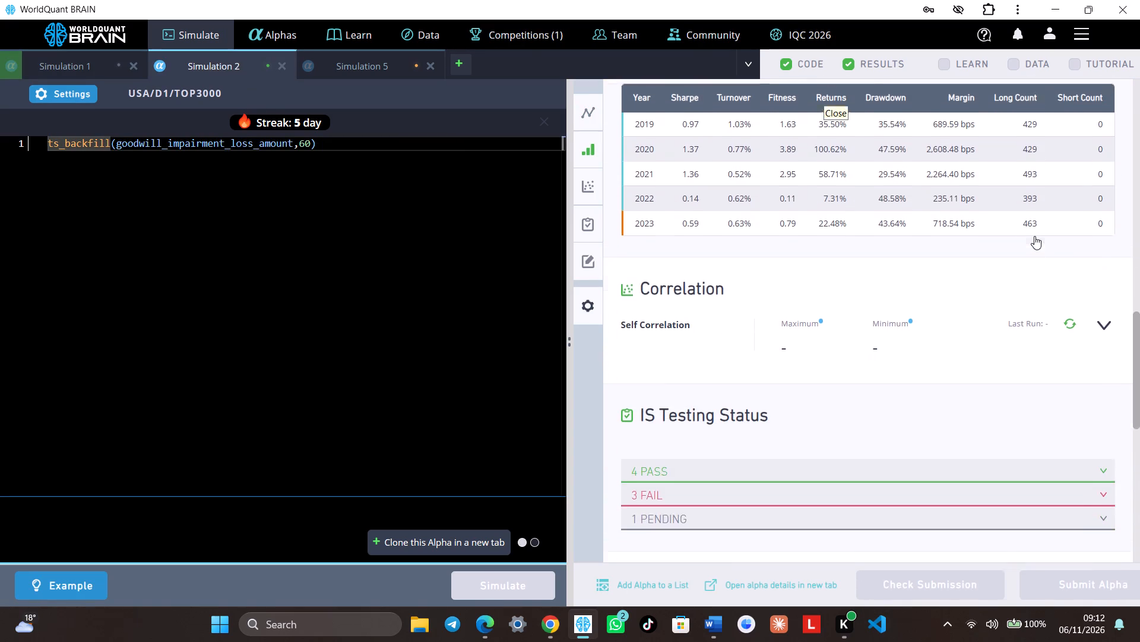
{"action": "scroll", "coordinate": [1034, 236], "scroll_direction": "down", "scroll_amount": 4}
{"action": "left_click", "coordinate": [1007, 188]}
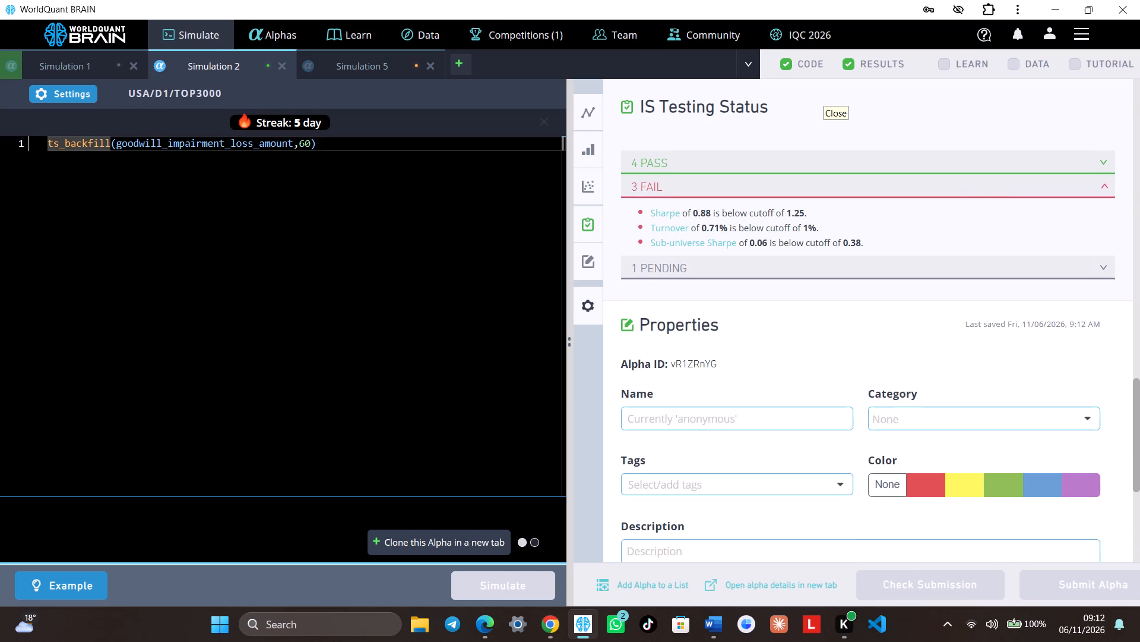
Wrap Simulation 2's ts_backfill expression in zscore and run the simulation.
{"action": "left_click", "coordinate": [47, 148]}
{"action": "key", "text": "shift+parenleft"}
{"action": "key", "text": "Left"}
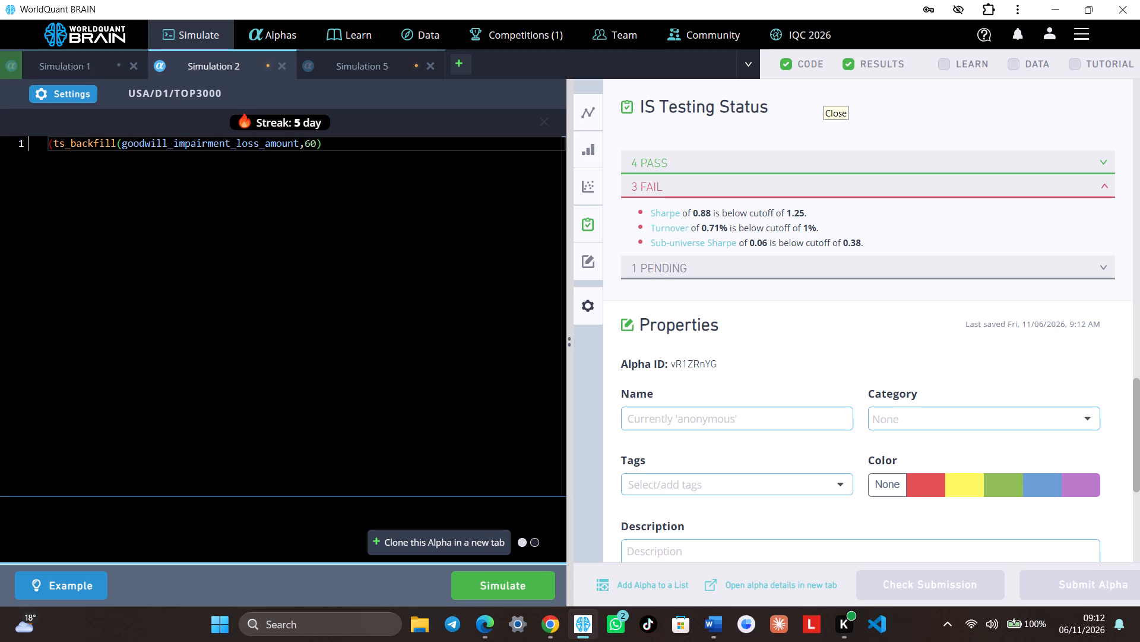
{"action": "type", "text": "zs"}
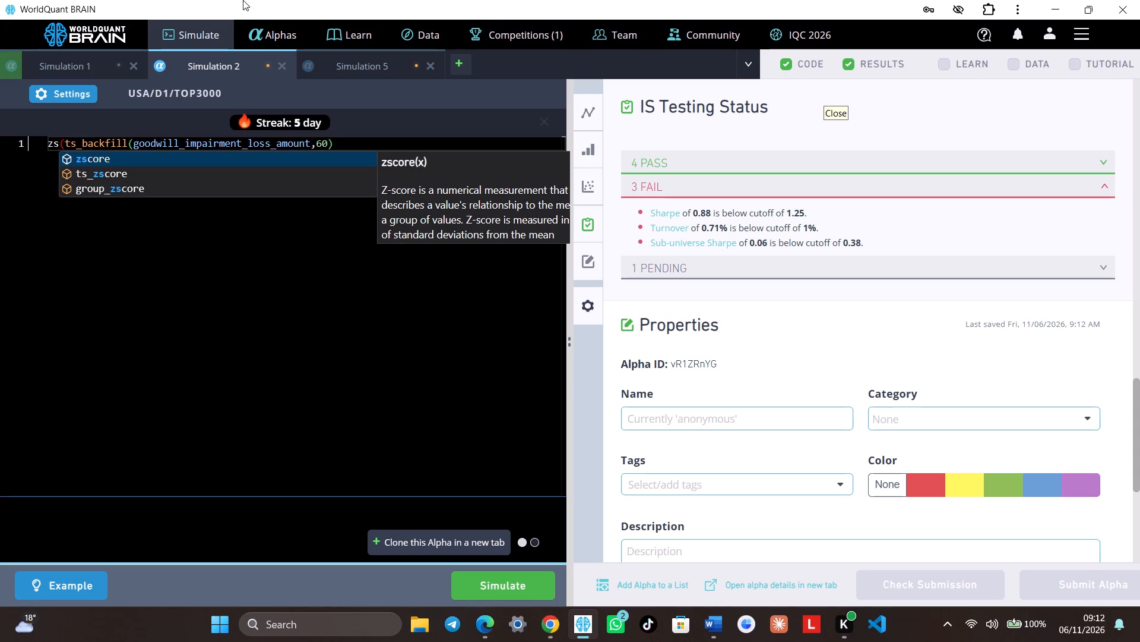
{"action": "left_click", "coordinate": [97, 159]}
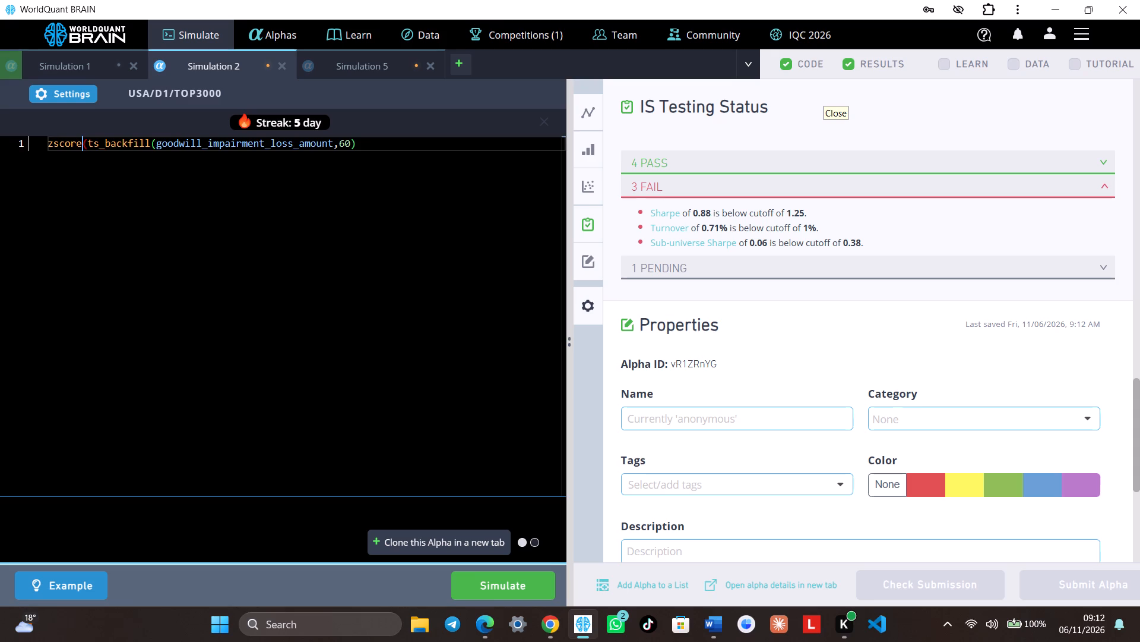
{"action": "left_click", "coordinate": [363, 146]}
{"action": "key", "text": "shift+parenright"}
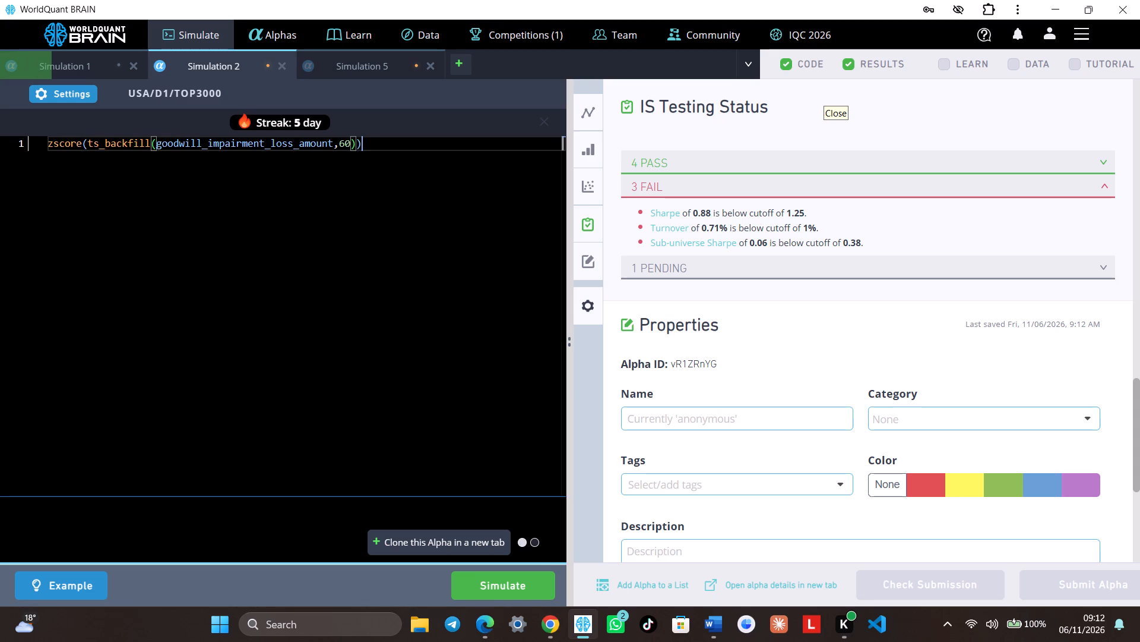
{"action": "left_click", "coordinate": [503, 589]}
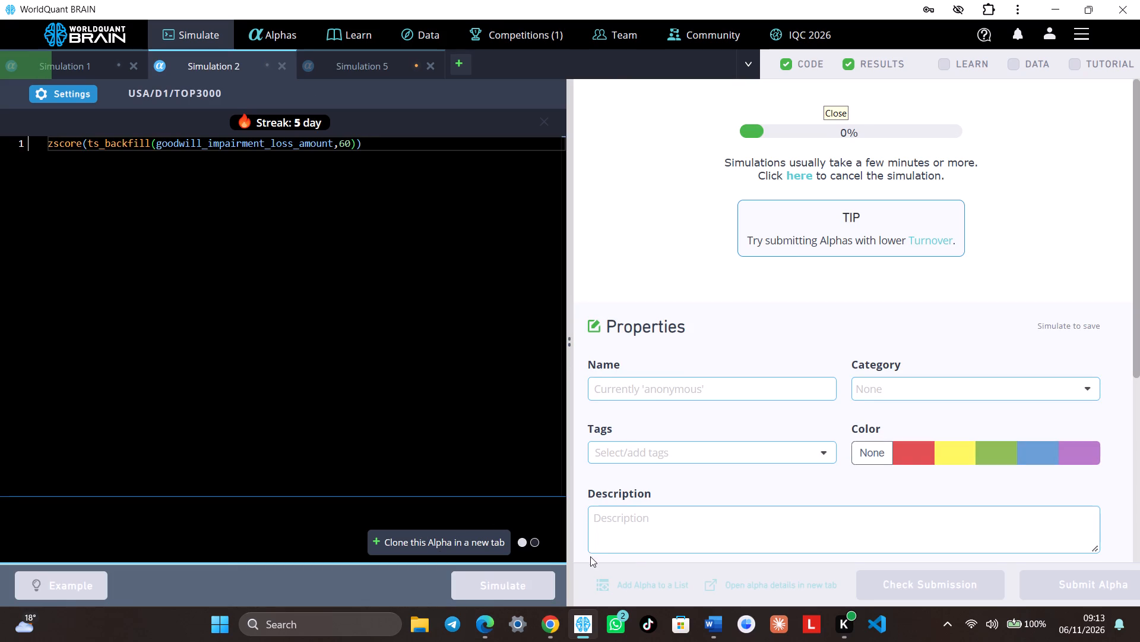
Switch to YouTube in Chrome, play the Zilizopendwa Classics video by VDJ Jones from the mix, and skip forward past its intro adverts.
{"action": "left_click", "coordinate": [556, 618]}
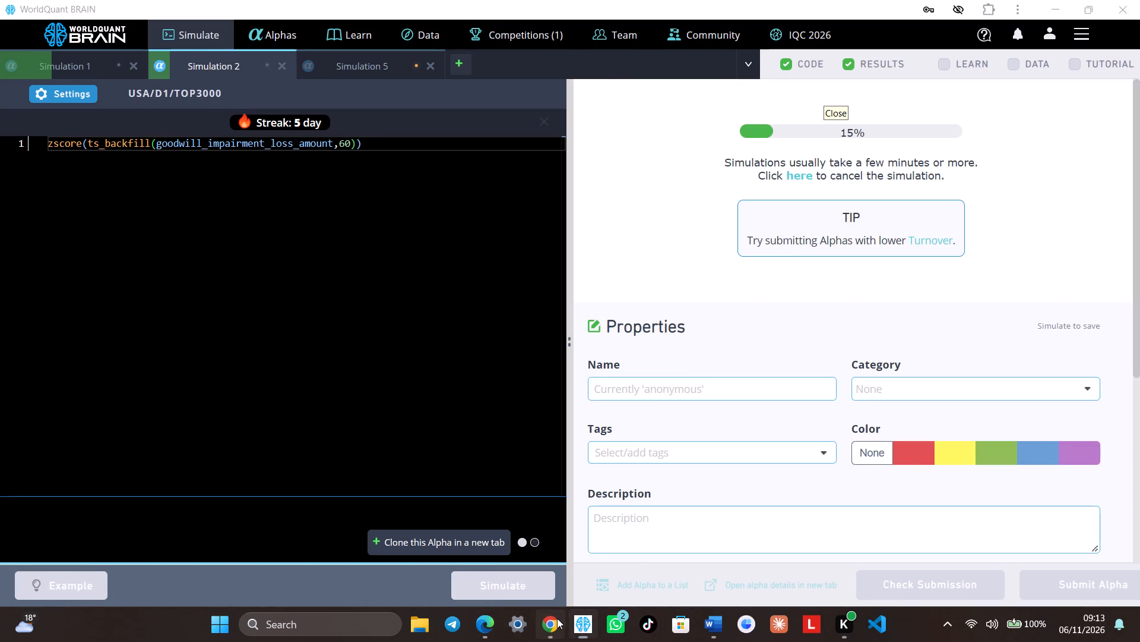
{"action": "scroll", "coordinate": [931, 369], "scroll_direction": "down", "scroll_amount": 3}
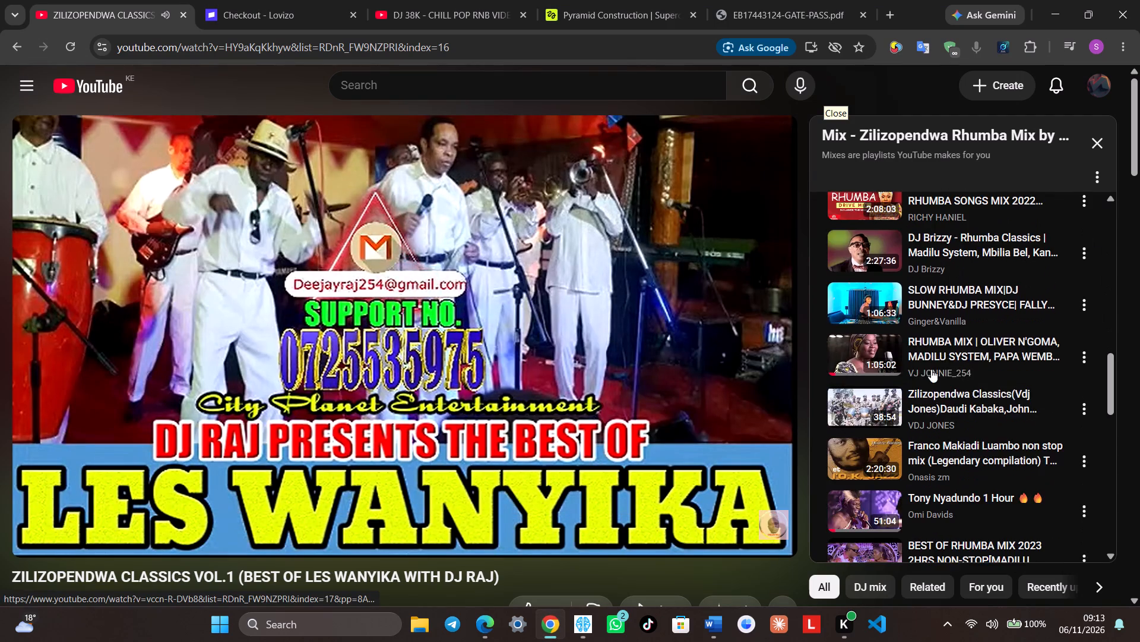
{"action": "scroll", "coordinate": [931, 369], "scroll_direction": "up", "scroll_amount": 1}
{"action": "scroll", "coordinate": [931, 369], "scroll_direction": "down", "scroll_amount": 2}
{"action": "left_click", "coordinate": [921, 341]}
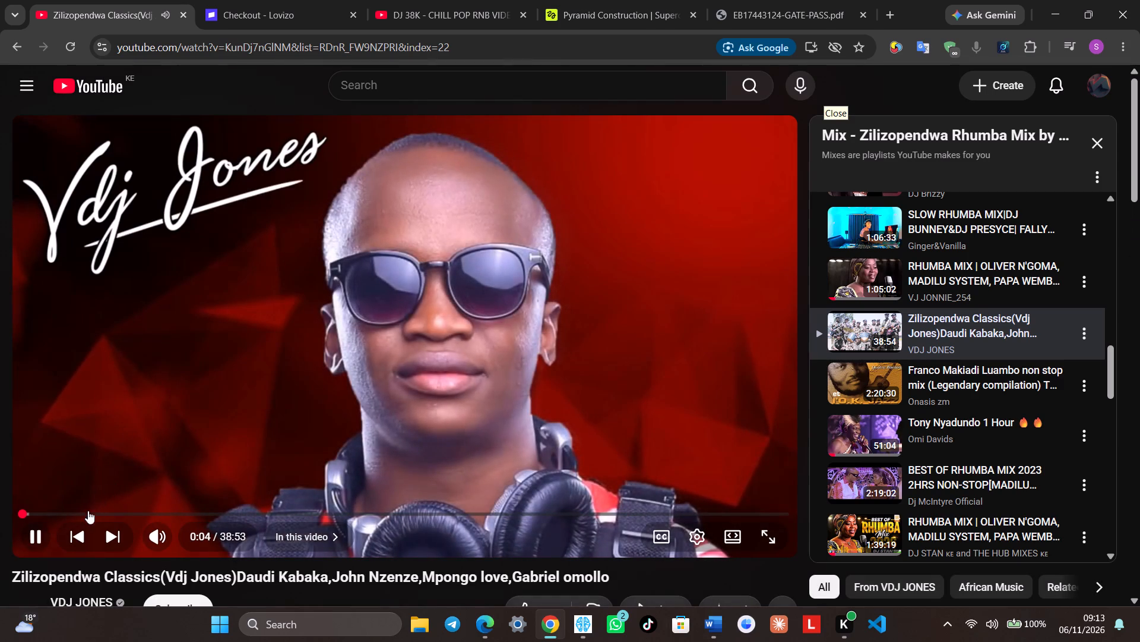
{"action": "left_click", "coordinate": [80, 514]}
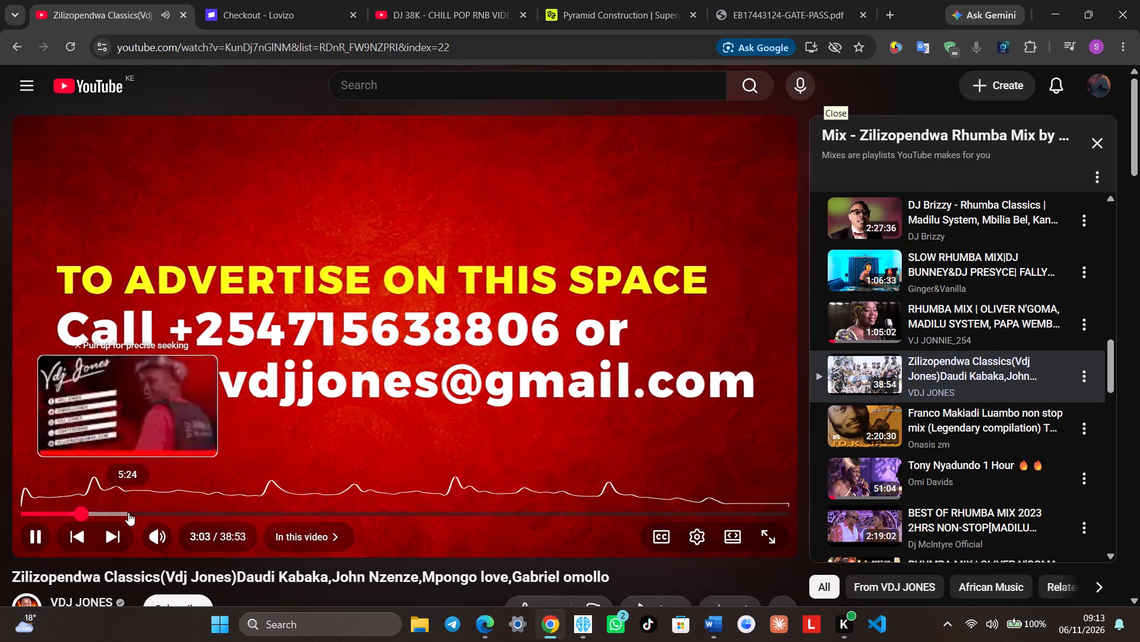
{"action": "left_click", "coordinate": [134, 510]}
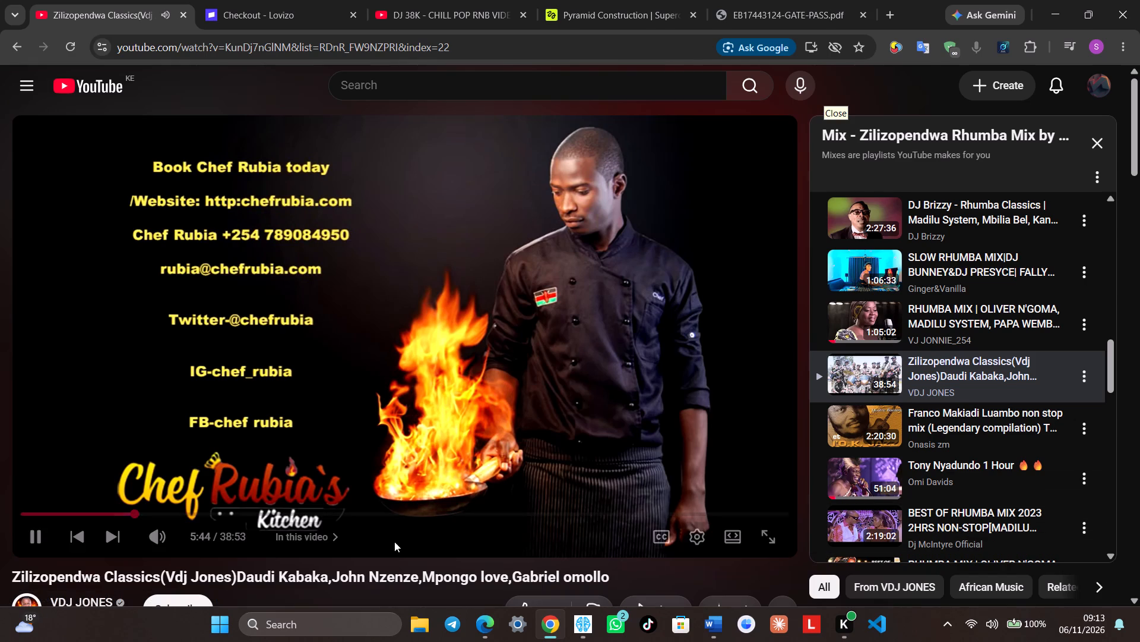
{"action": "left_click", "coordinate": [246, 515]}
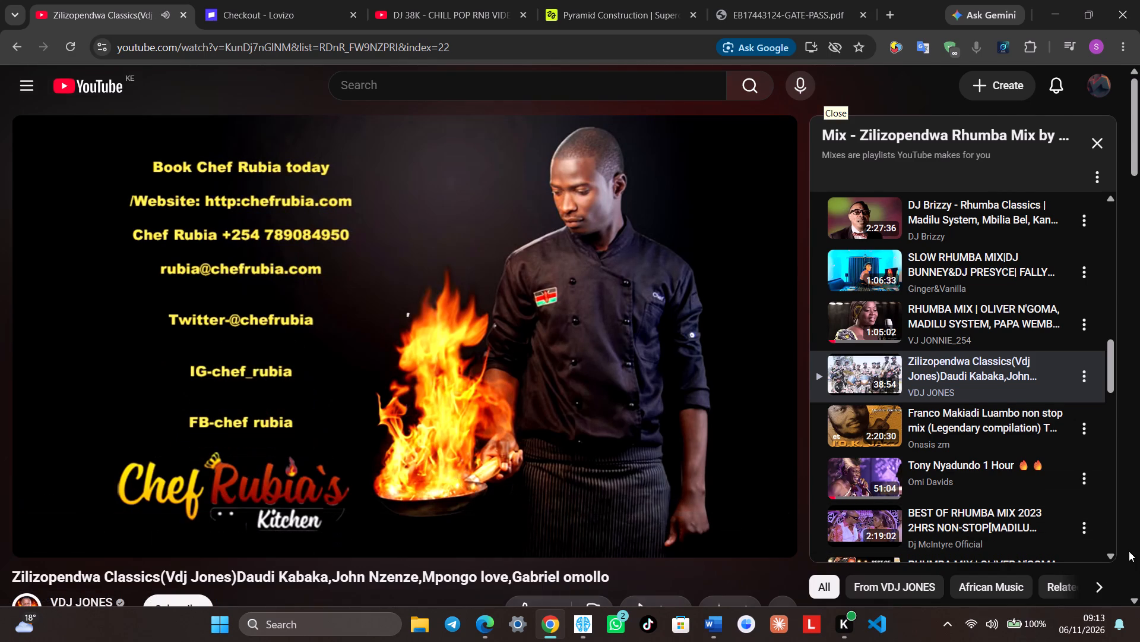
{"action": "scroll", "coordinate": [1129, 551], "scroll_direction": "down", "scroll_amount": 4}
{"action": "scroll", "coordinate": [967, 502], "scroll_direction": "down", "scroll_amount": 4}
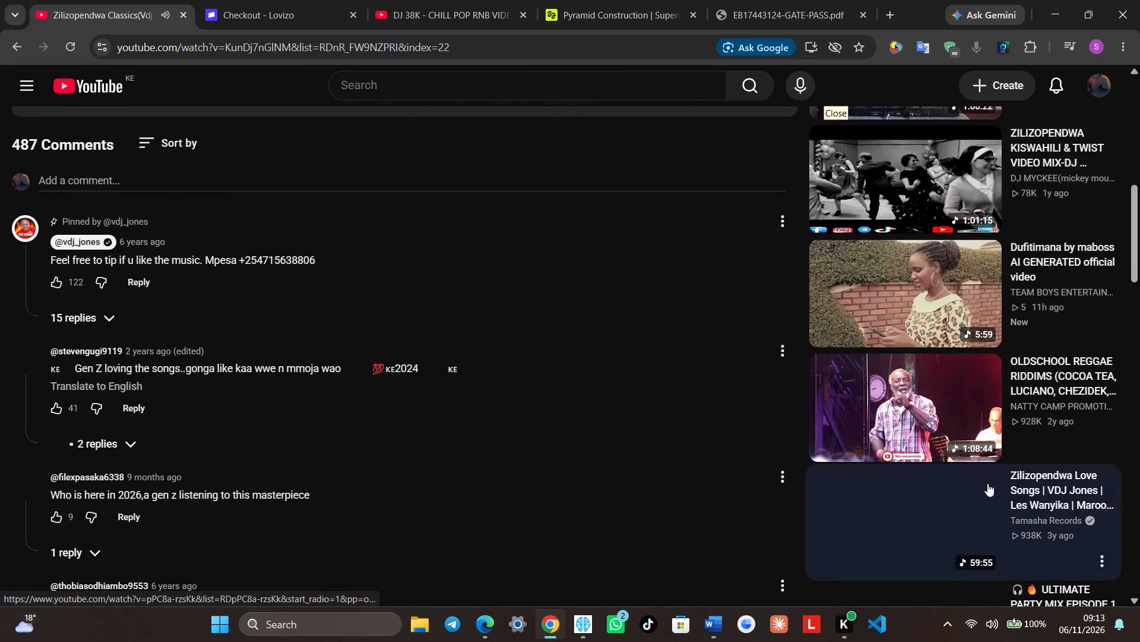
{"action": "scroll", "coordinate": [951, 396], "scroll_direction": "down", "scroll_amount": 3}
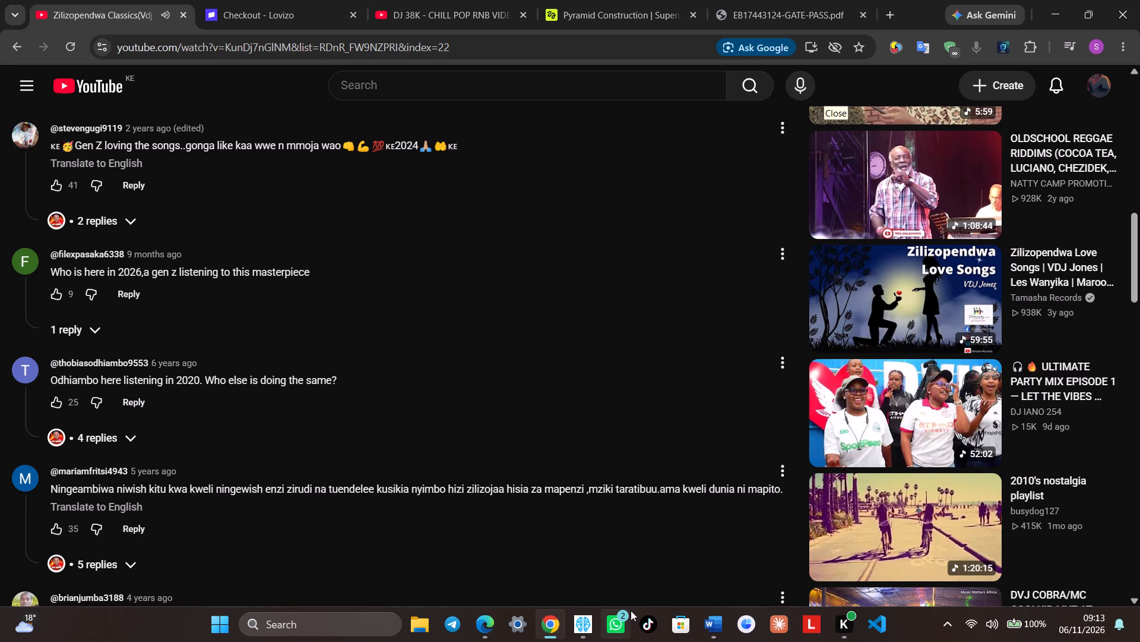
Switch back to WorldQuant BRAIN and check the progress of Simulation 2's run.
{"action": "left_click", "coordinate": [580, 628]}
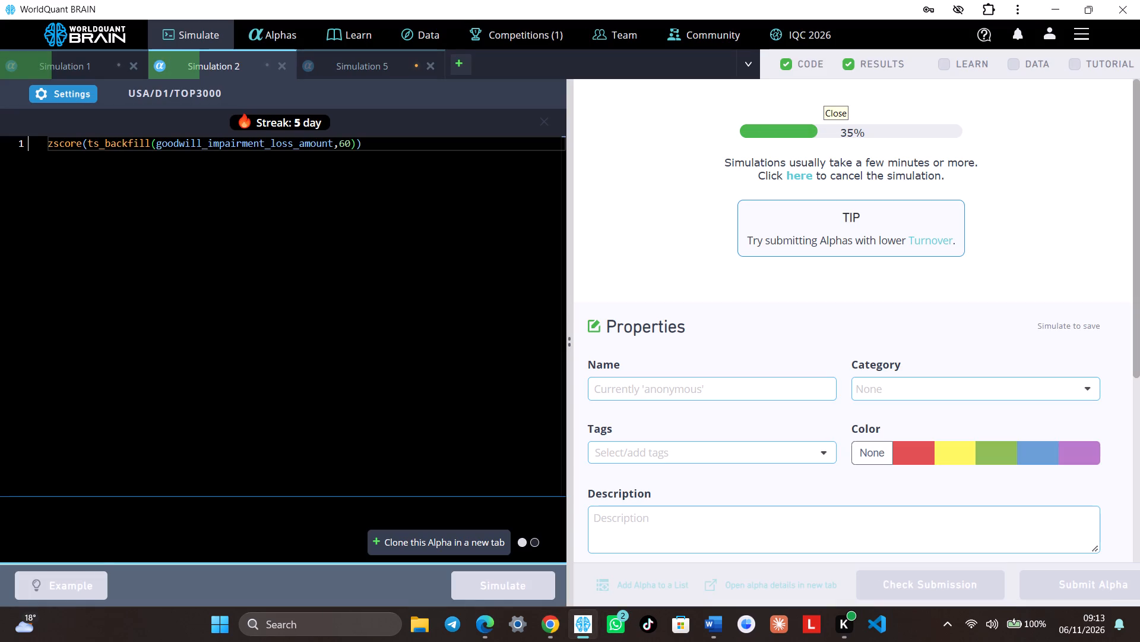
{"action": "scroll", "coordinate": [400, 308], "scroll_direction": "up", "scroll_amount": 3}
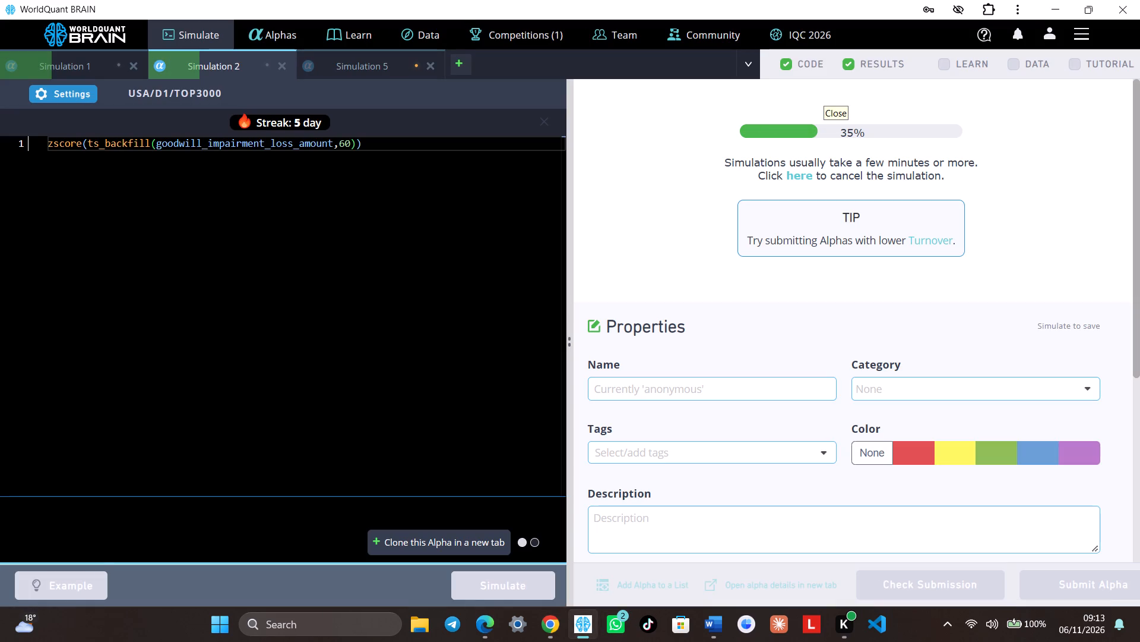
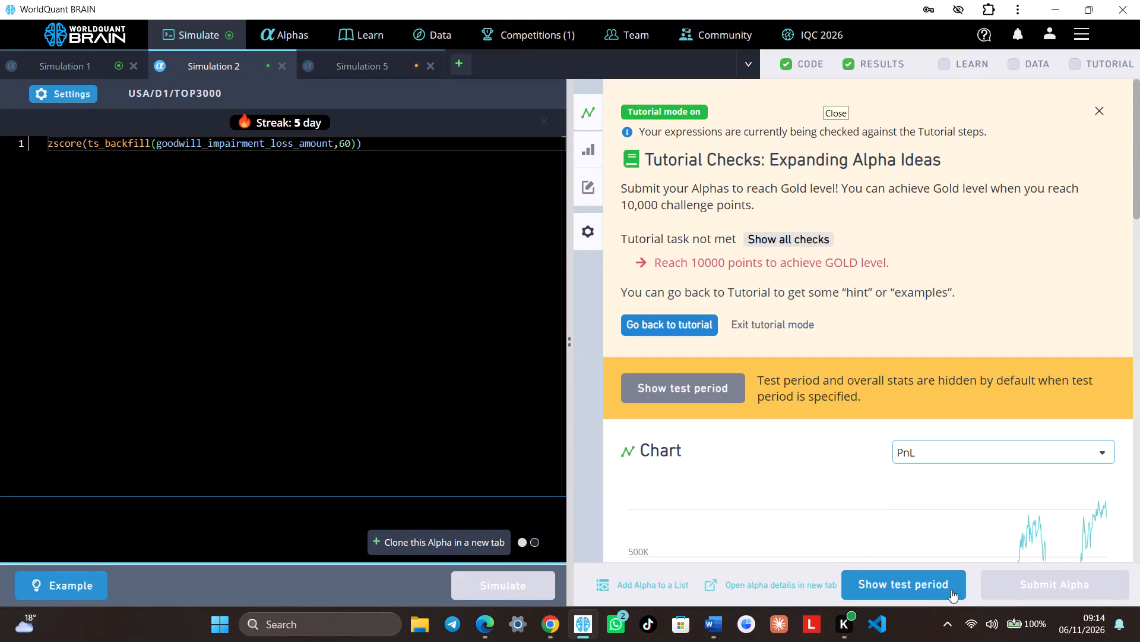
Check the zscore run's results in Simulation 2, showing the test period and the IS period summary.
{"action": "left_click", "coordinate": [938, 588]}
{"action": "scroll", "coordinate": [876, 477], "scroll_direction": "down", "scroll_amount": 6}
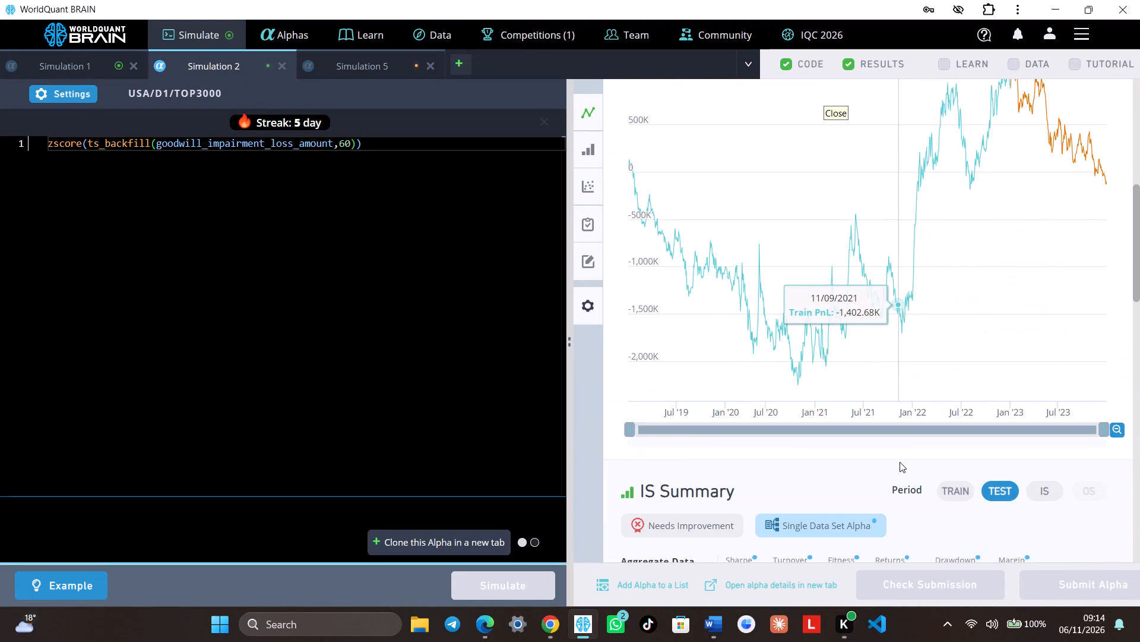
{"action": "left_click", "coordinate": [1037, 481]}
{"action": "scroll", "coordinate": [1031, 470], "scroll_direction": "down", "scroll_amount": 3}
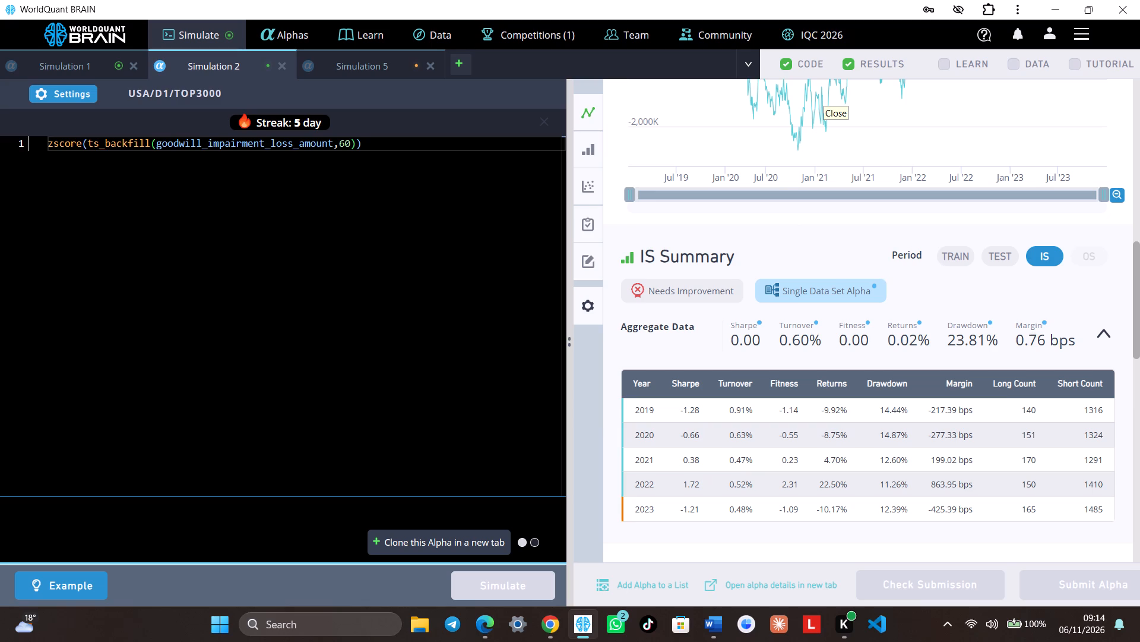
Replace zscore with group_neutralize around Simulation 2's ts_backfill expression, adding sector as the group, and run the simulation.
{"action": "left_click", "coordinate": [82, 146]}
{"action": "key", "text": "BackSpace"}
{"action": "key", "text": "BackSpace"}
{"action": "key", "text": "BackSpace"}
{"action": "key", "text": "BackSpace"}
{"action": "key", "text": "BackSpace"}
{"action": "key", "text": "BackSpace"}
{"action": "key", "text": "BackSpace"}
{"action": "key", "text": "BackSpace"}
{"action": "key", "text": "BackSpace"}
{"action": "key", "text": "BackSpace"}
{"action": "key", "text": "BackSpace"}
{"action": "key", "text": "BackSpace"}
{"action": "key", "text": "BackSpace"}
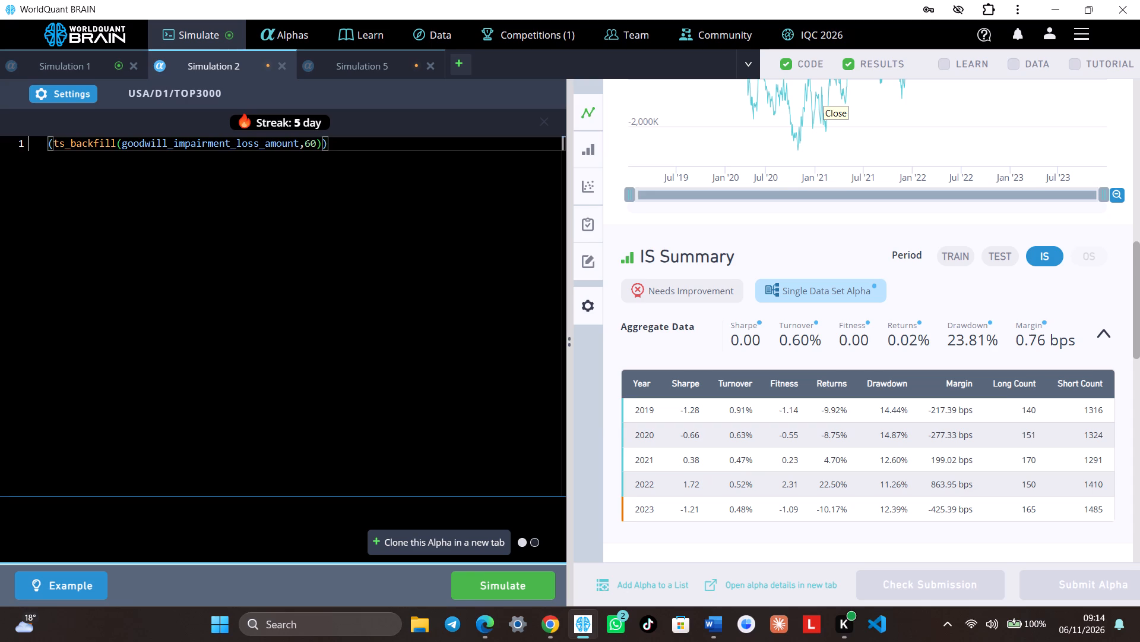
{"action": "type", "text": "gr"}
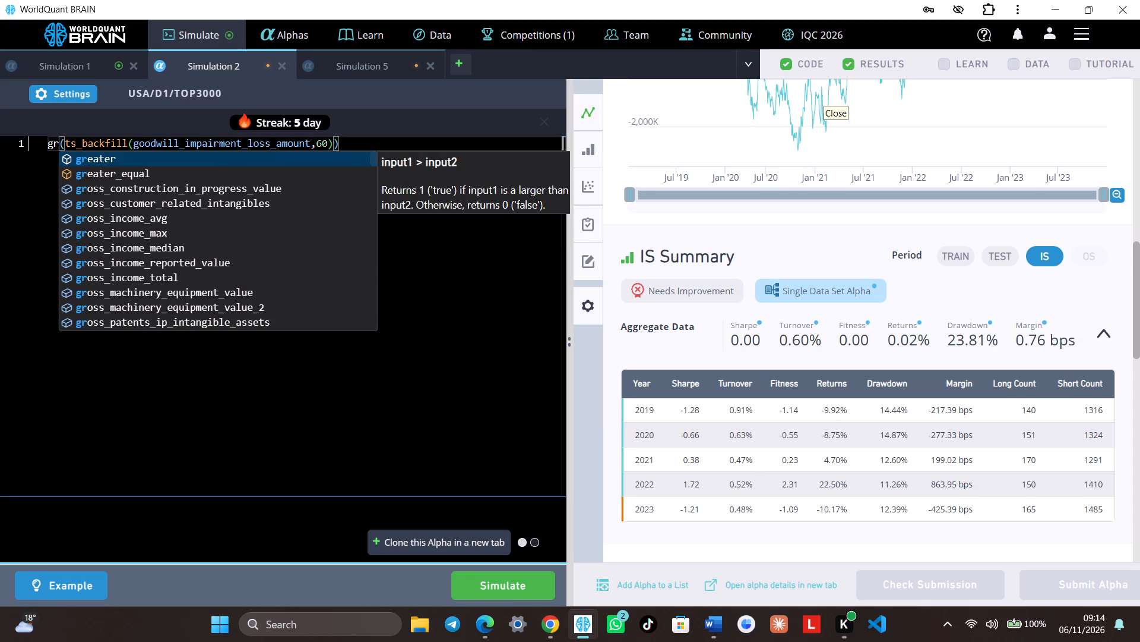
{"action": "key", "text": "o"}
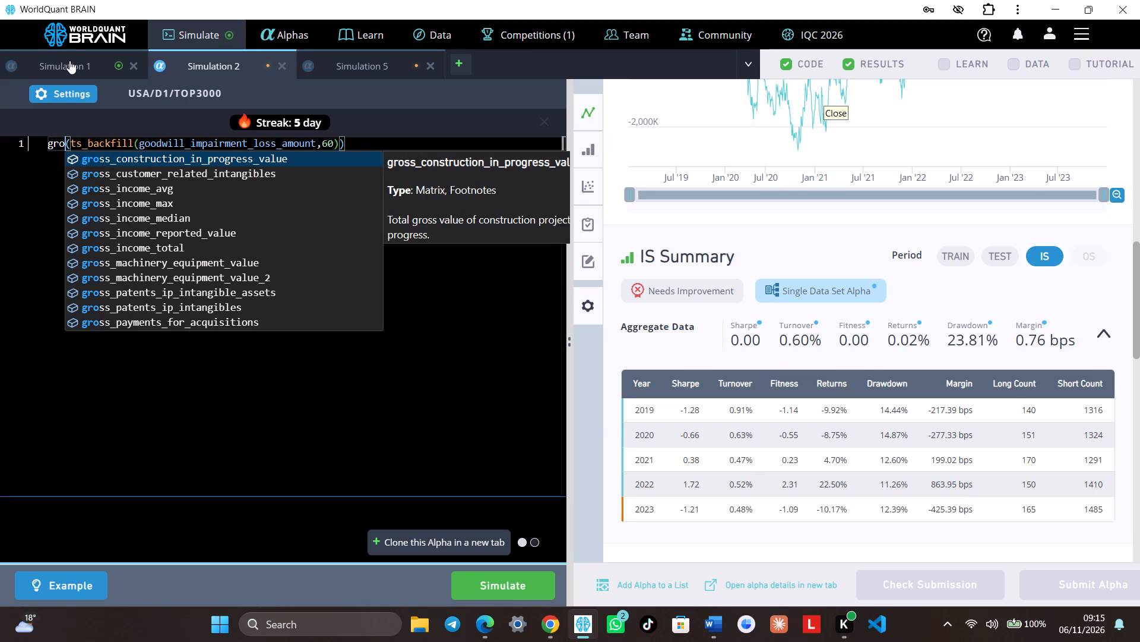
{"action": "key", "text": "u"}
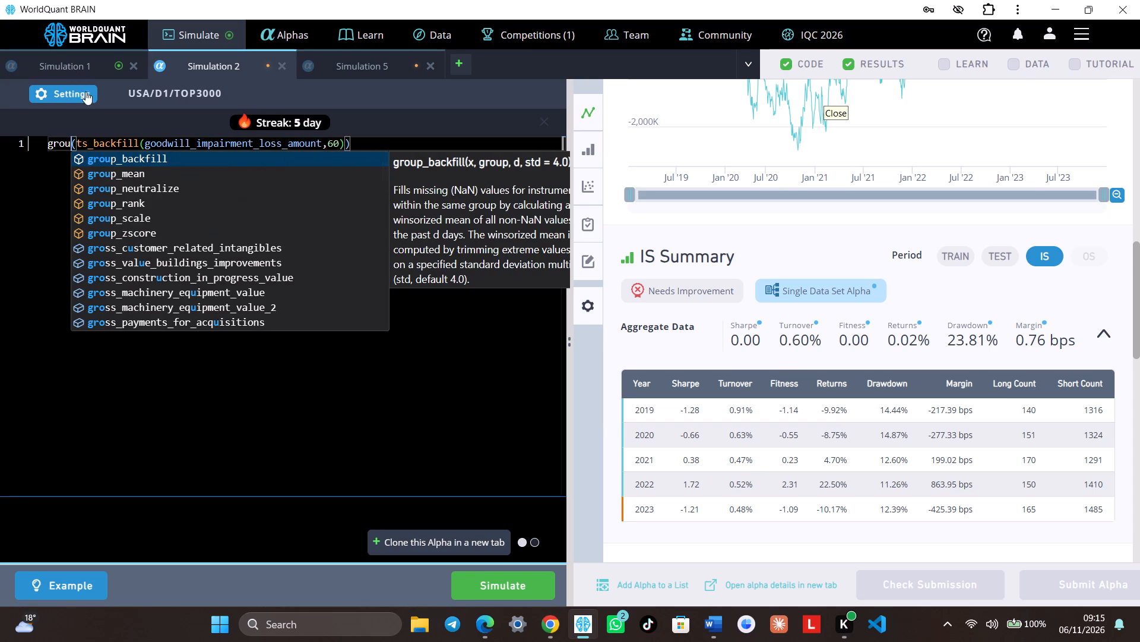
{"action": "left_click", "coordinate": [180, 193]}
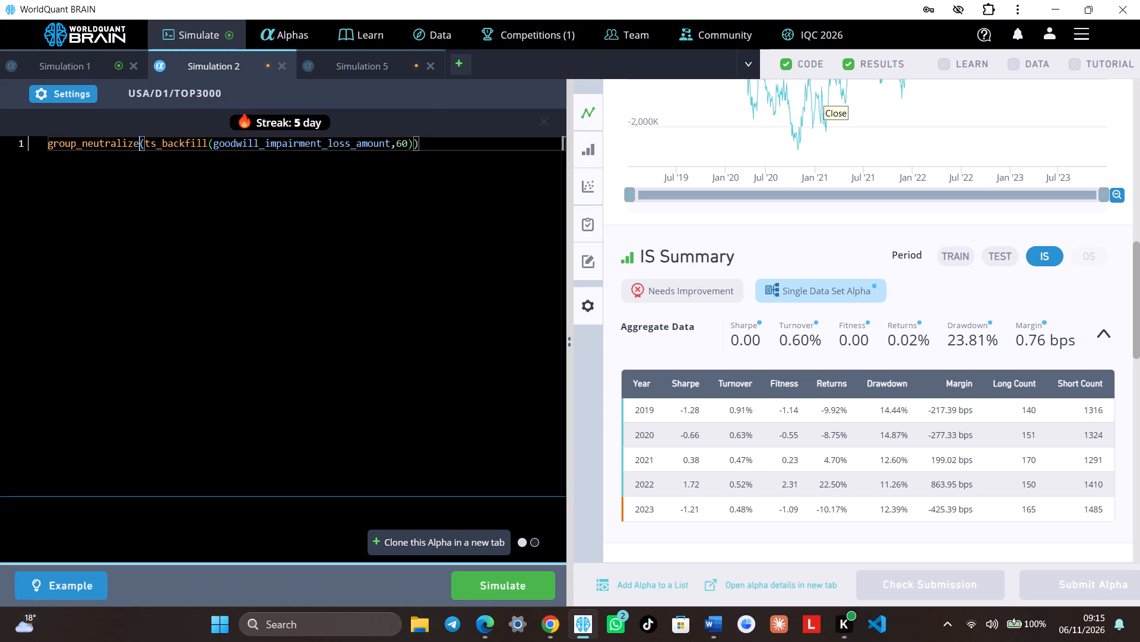
{"action": "left_click", "coordinate": [411, 143]}
{"action": "type", "text": ",sector"}
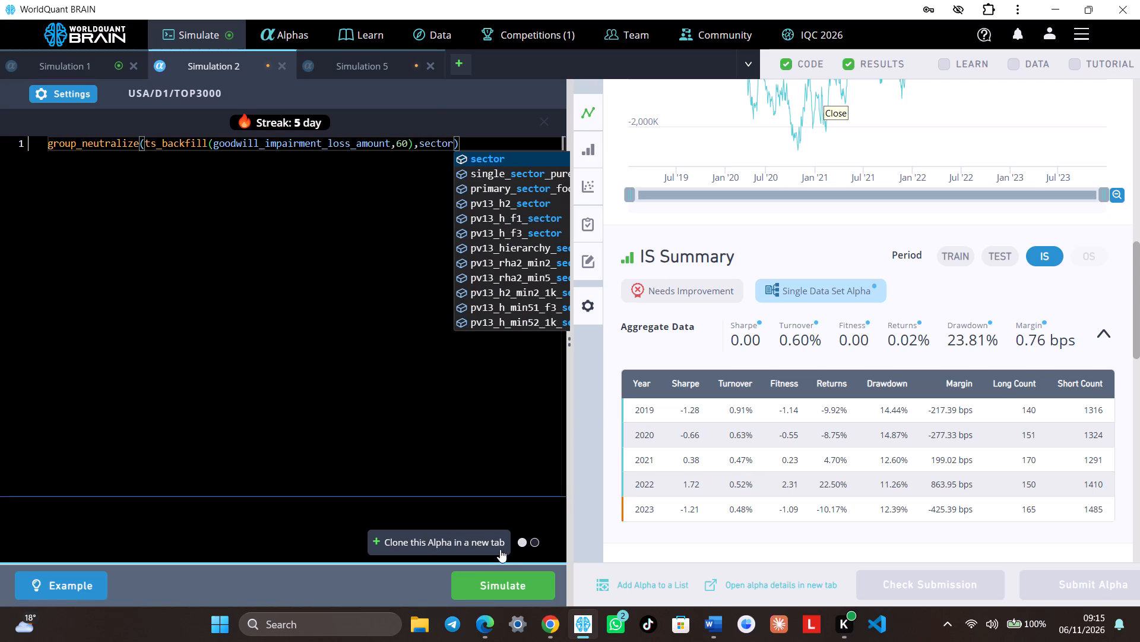
{"action": "left_click", "coordinate": [506, 583]}
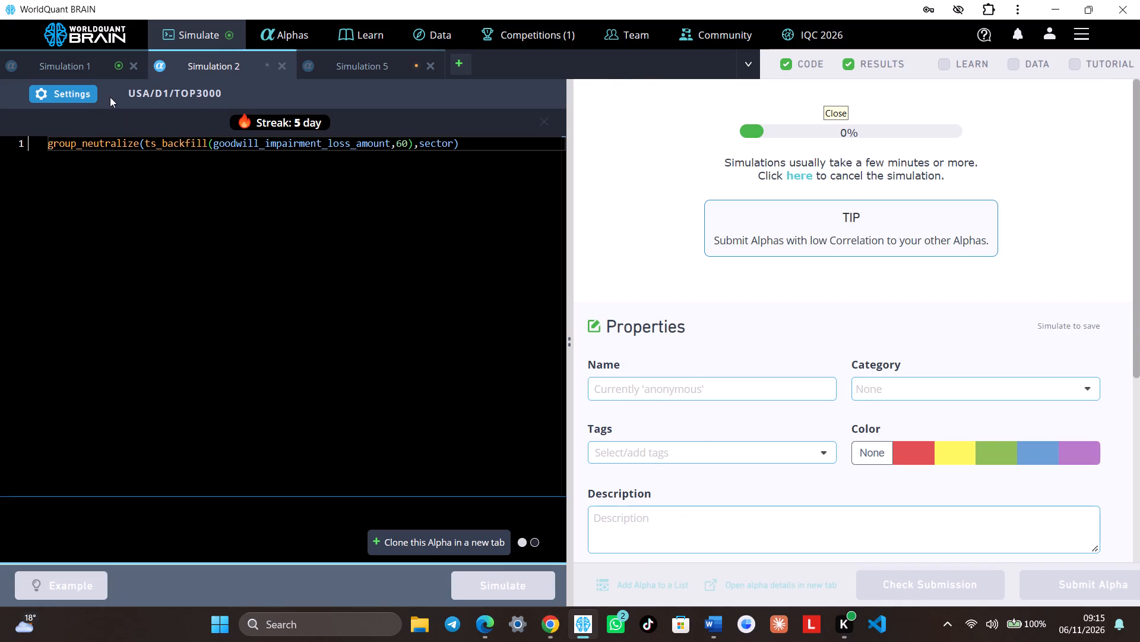
Check Simulation 1's results, showing the test period, the IS period summary and the IS testing status.
{"action": "left_click", "coordinate": [102, 70]}
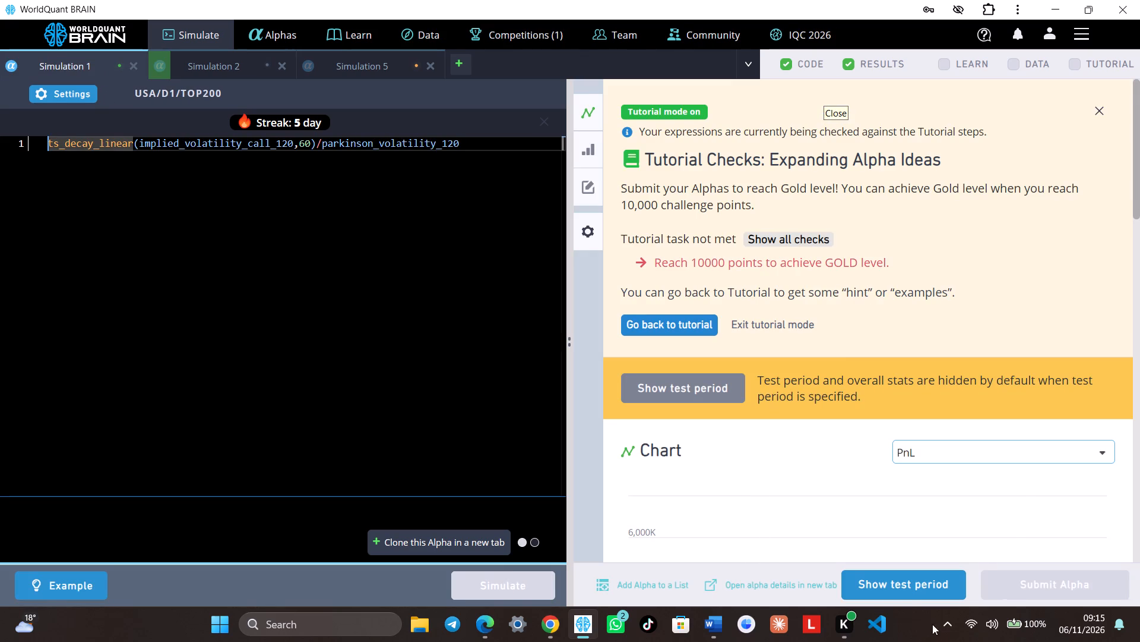
{"action": "left_click", "coordinate": [904, 586]}
{"action": "scroll", "coordinate": [958, 493], "scroll_direction": "down", "scroll_amount": 6}
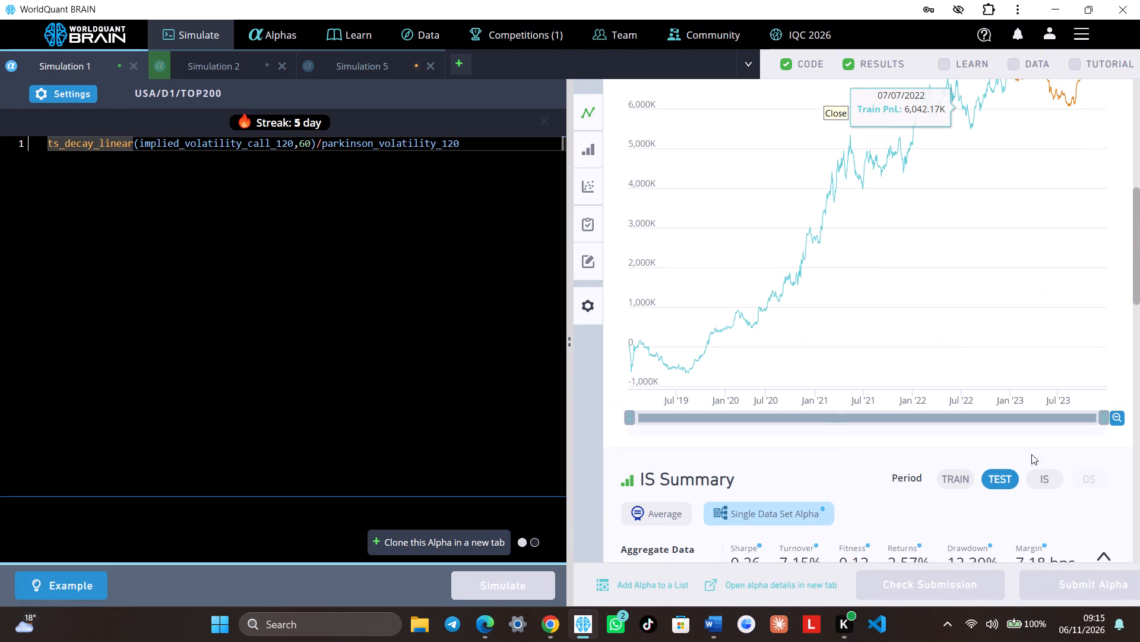
{"action": "left_click", "coordinate": [1047, 477]}
{"action": "scroll", "coordinate": [1046, 477], "scroll_direction": "down", "scroll_amount": 4}
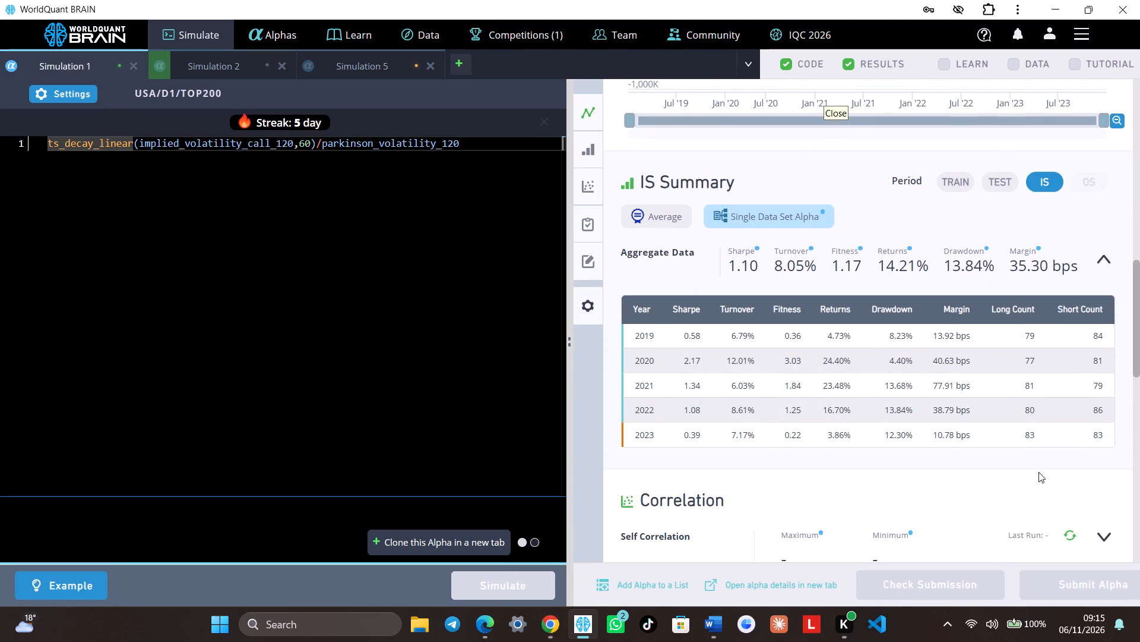
{"action": "scroll", "coordinate": [886, 372], "scroll_direction": "down", "scroll_amount": 4}
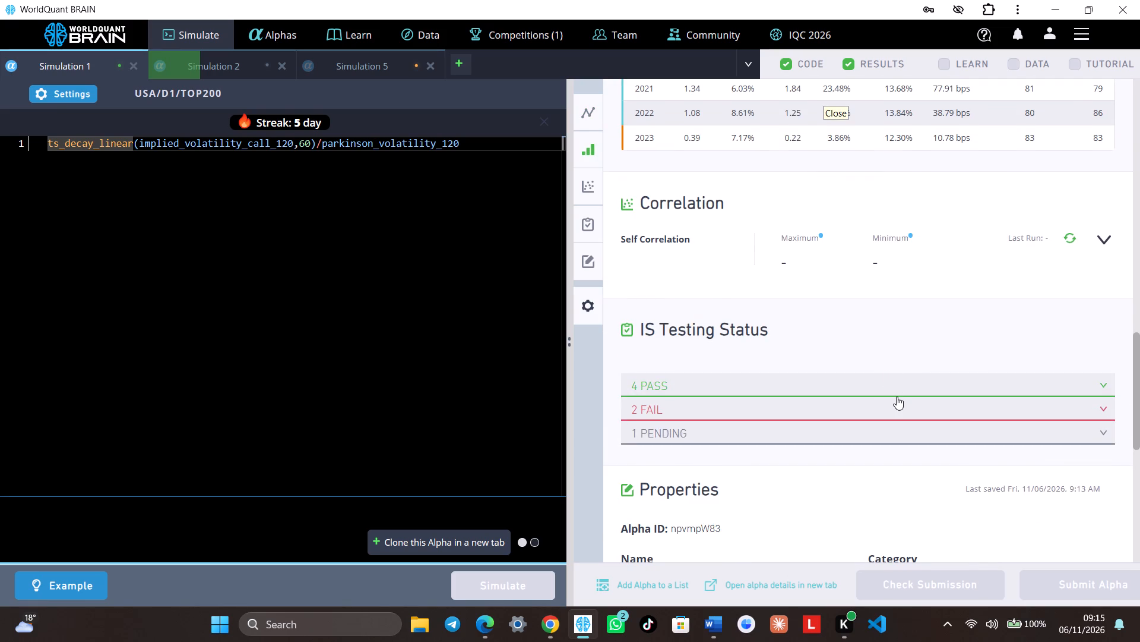
{"action": "left_click", "coordinate": [897, 396]}
{"action": "scroll", "coordinate": [894, 405], "scroll_direction": "up", "scroll_amount": 5}
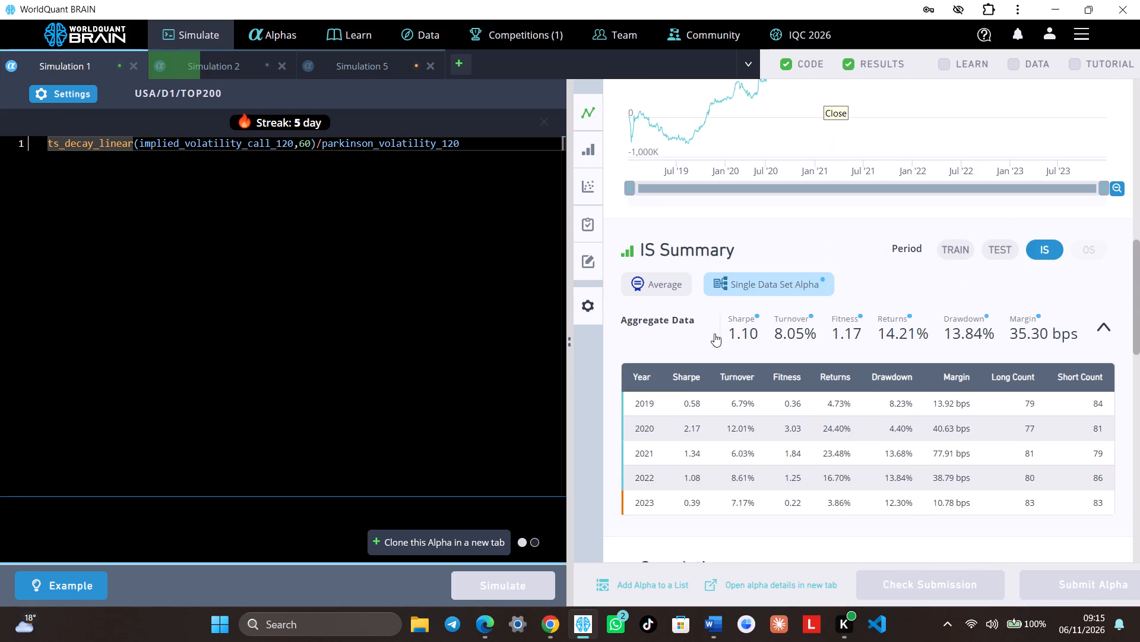
Set Simulation 1's universe to TOP3000, apply the settings and run the simulation.
{"action": "left_click", "coordinate": [56, 94]}
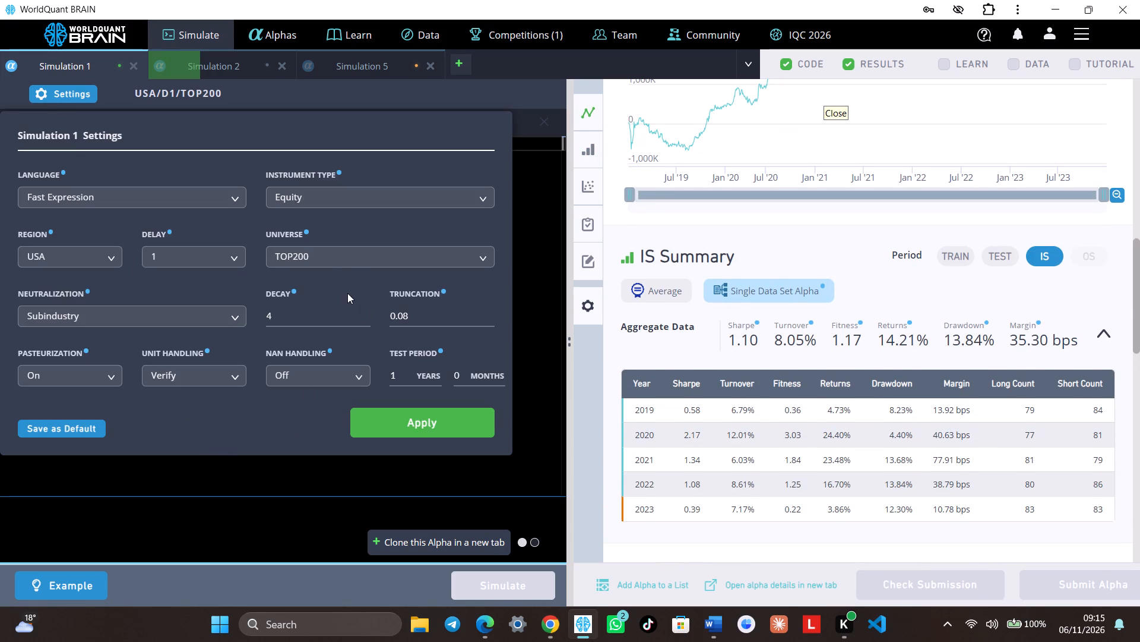
{"action": "left_click", "coordinate": [350, 259]}
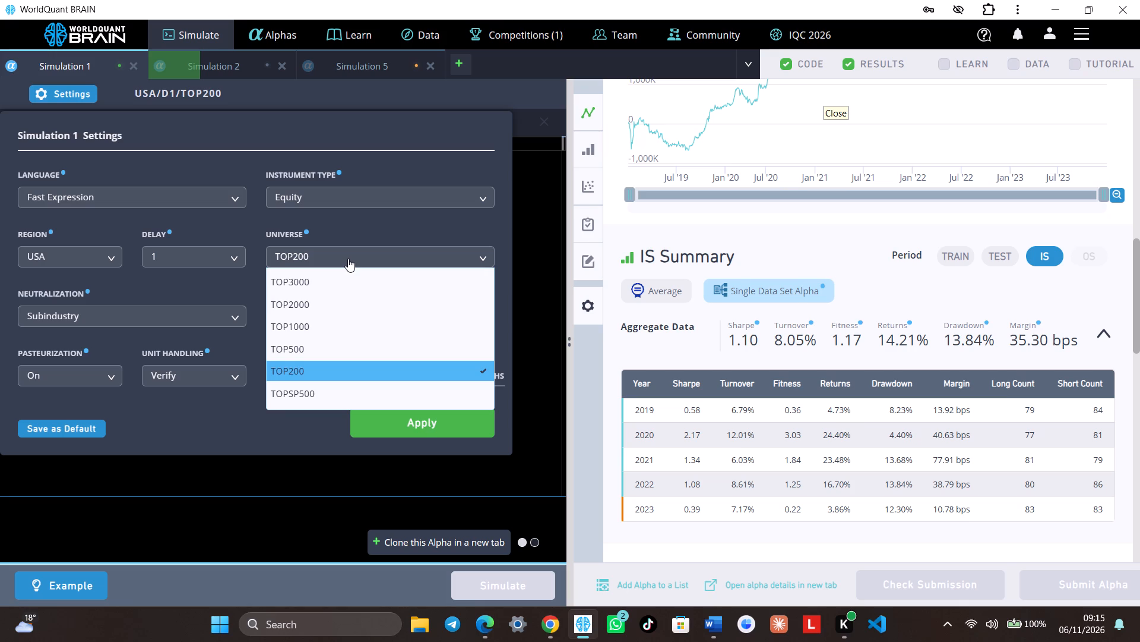
{"action": "left_click", "coordinate": [323, 322]}
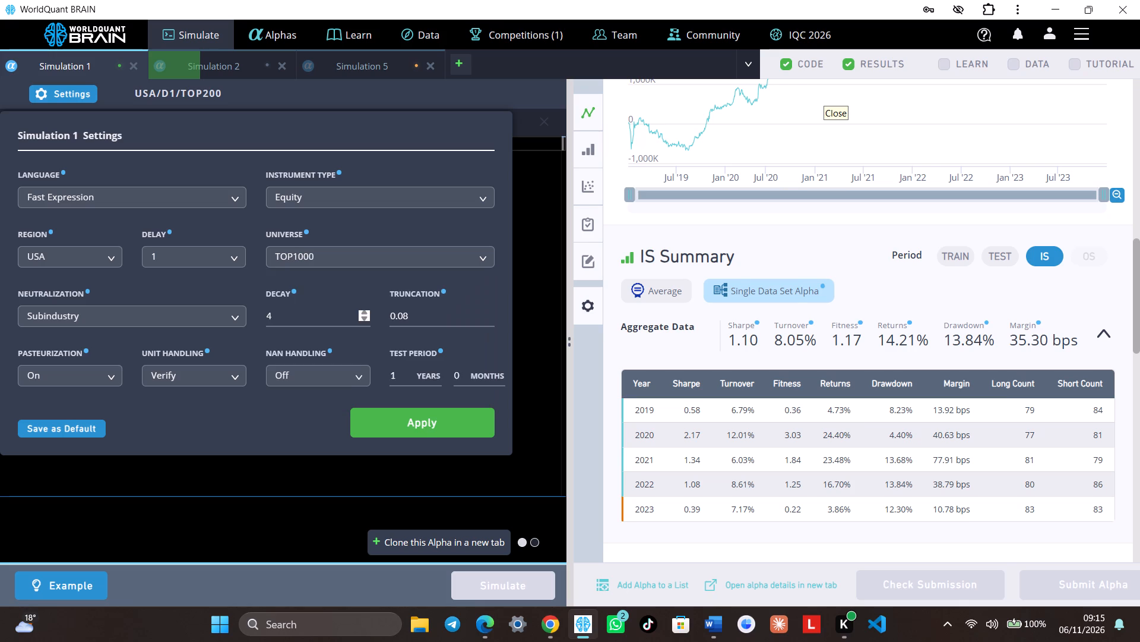
{"action": "left_click", "coordinate": [345, 259]}
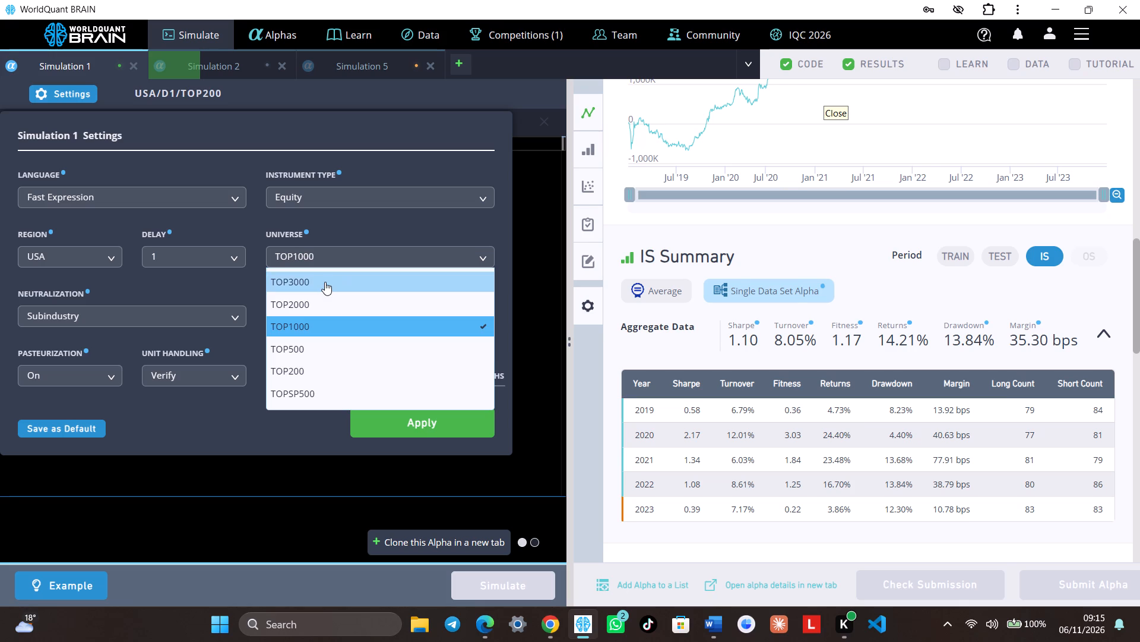
{"action": "left_click", "coordinate": [325, 282]}
{"action": "left_click", "coordinate": [400, 424]}
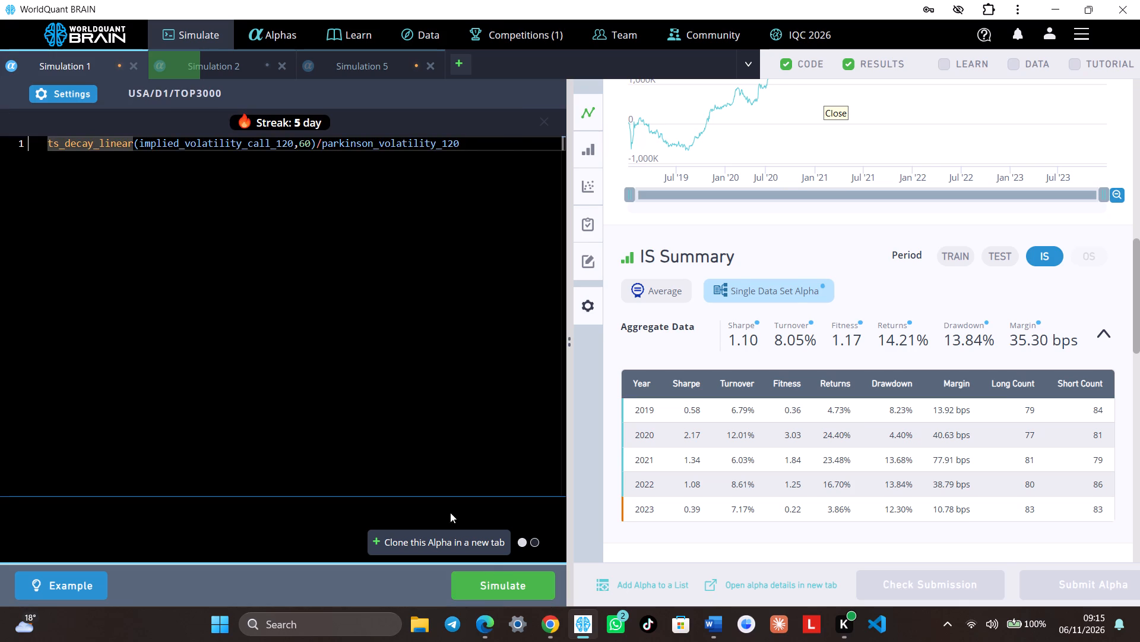
{"action": "left_click", "coordinate": [495, 580]}
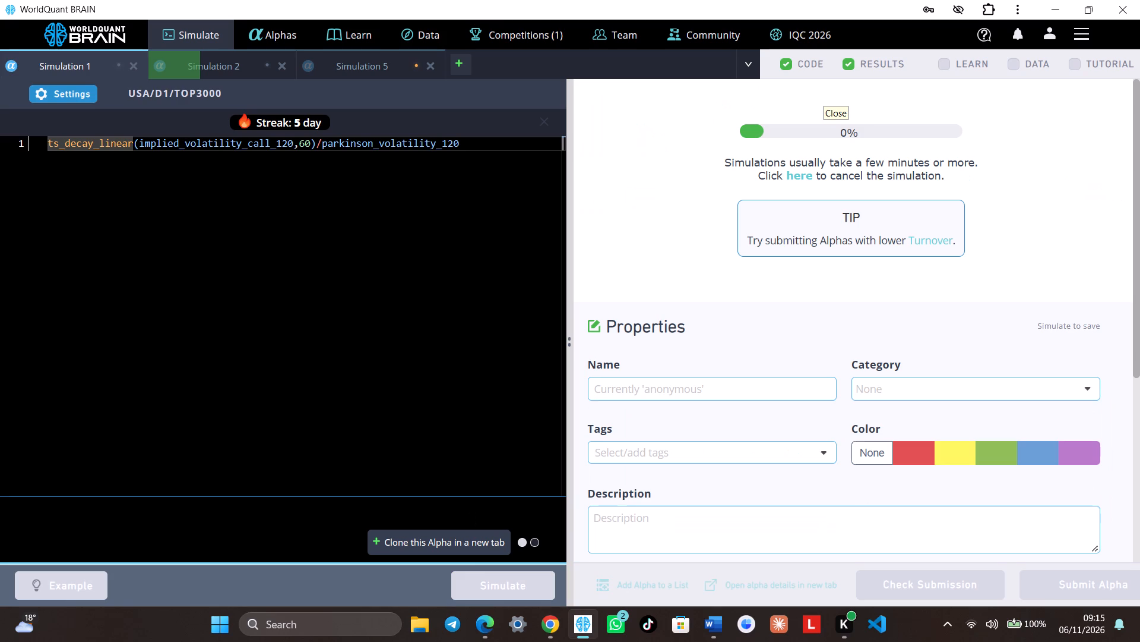
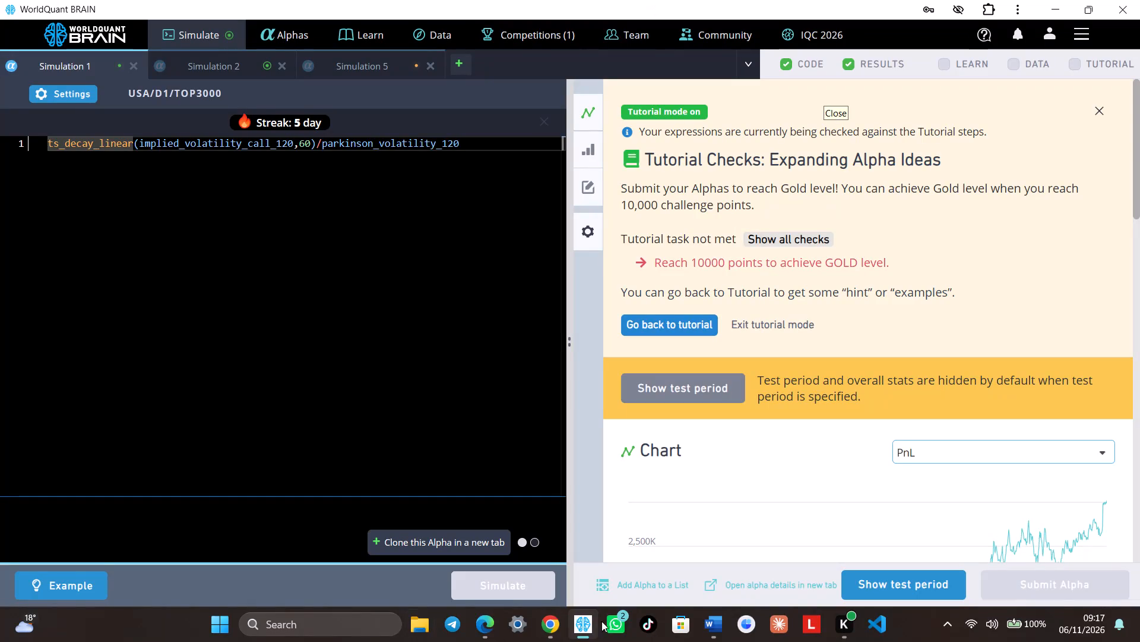
Check the TOP3000 run's results in Simulation 1, showing the test period and the IS period summary.
{"action": "left_click", "coordinate": [918, 591]}
{"action": "scroll", "coordinate": [859, 479], "scroll_direction": "down", "scroll_amount": 5}
{"action": "scroll", "coordinate": [958, 486], "scroll_direction": "down", "scroll_amount": 3}
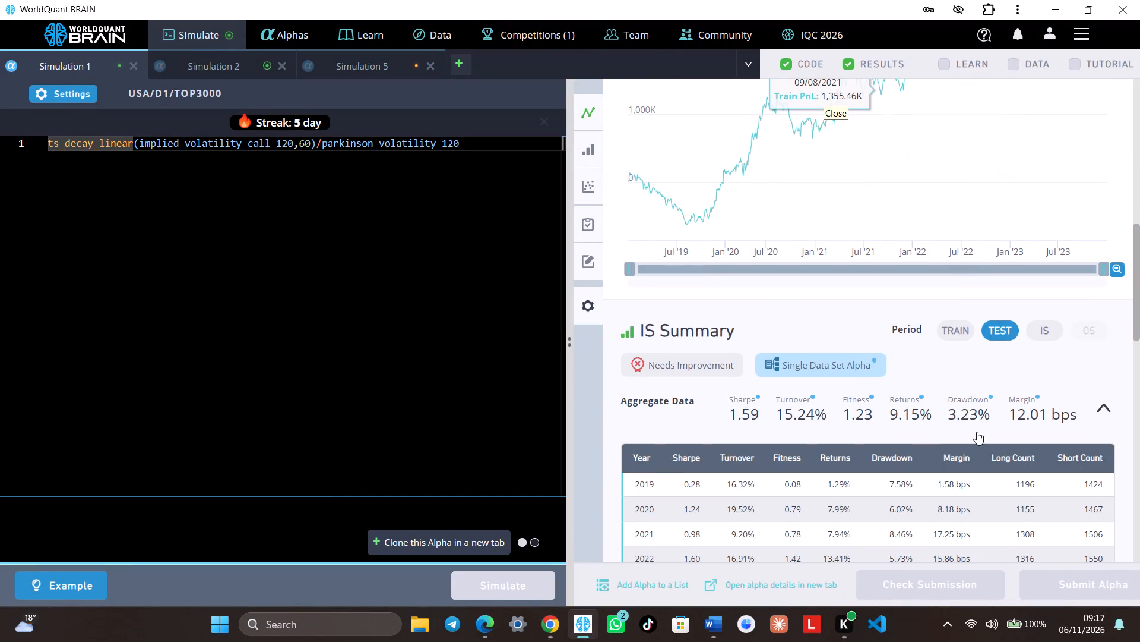
{"action": "left_click", "coordinate": [1039, 329]}
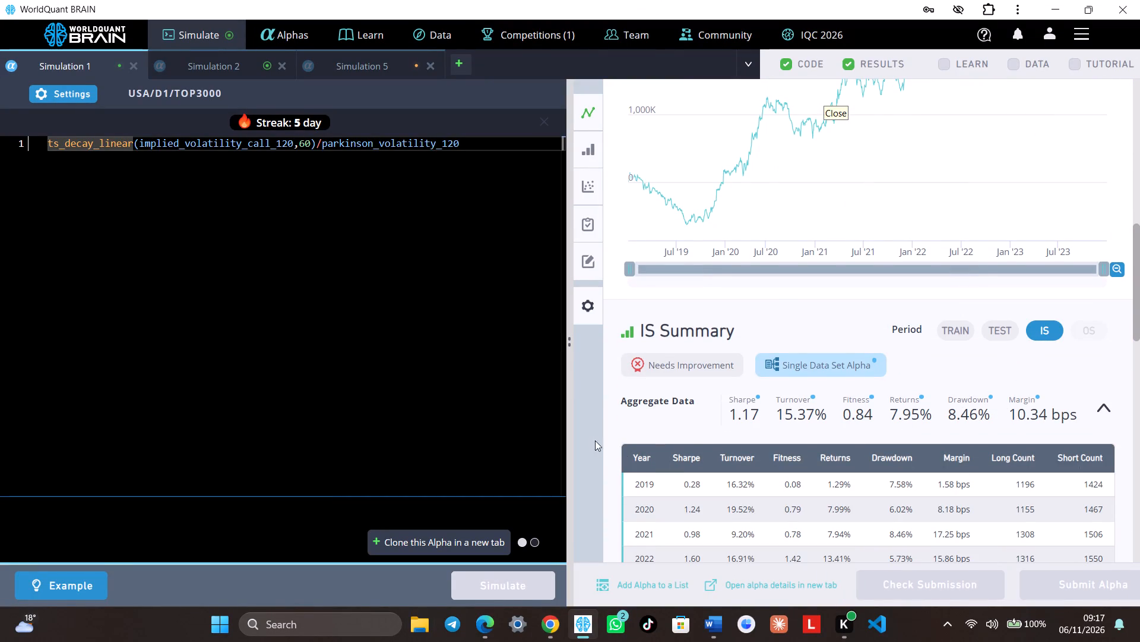
Set Simulation 1's universe to TOPSP500, apply the settings and run the simulation.
{"action": "left_click", "coordinate": [62, 95]}
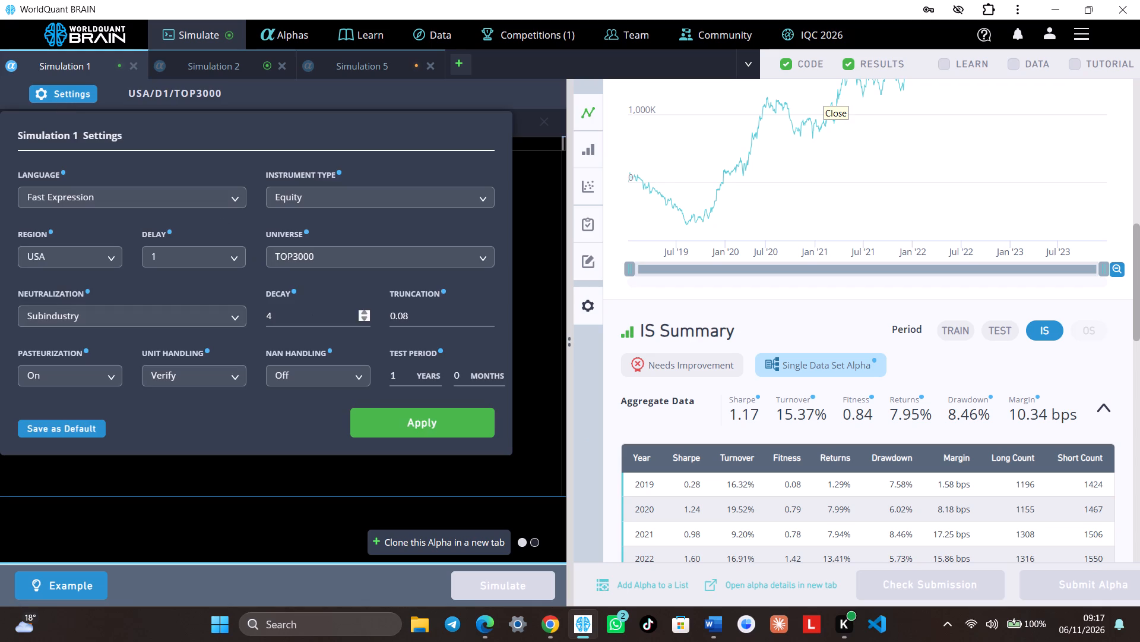
{"action": "left_click", "coordinate": [322, 252]}
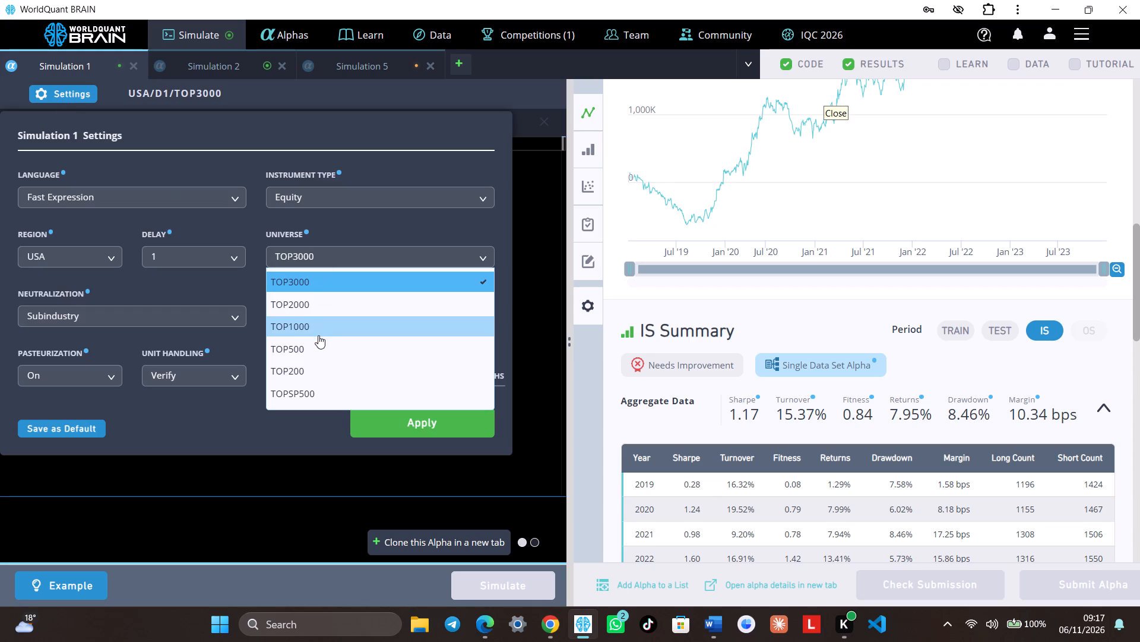
{"action": "left_click", "coordinate": [323, 394]}
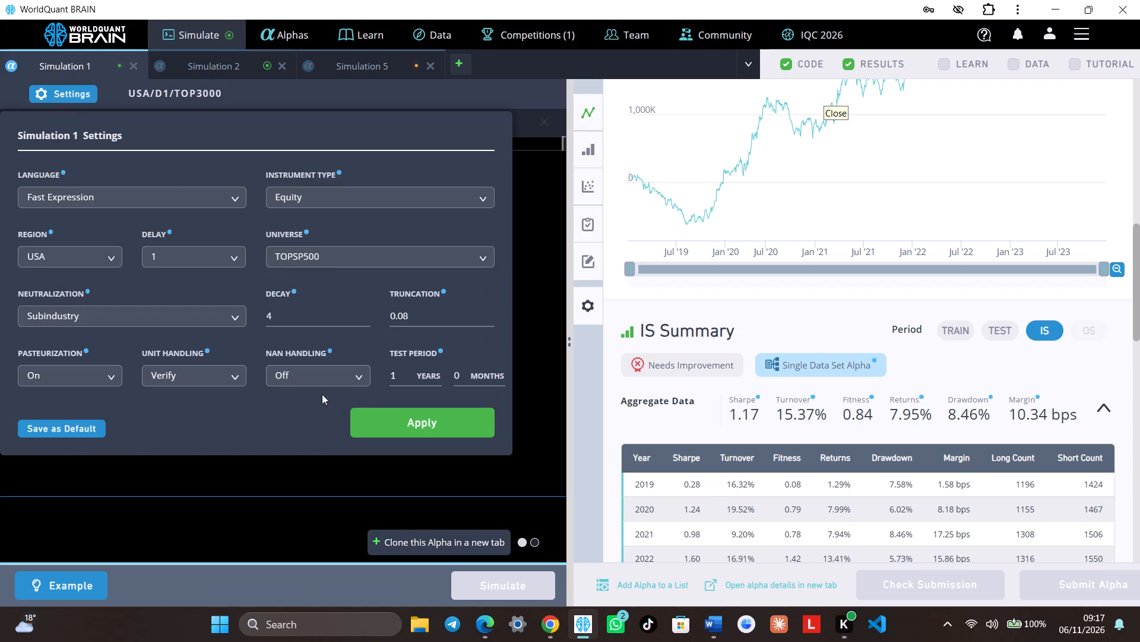
{"action": "left_click", "coordinate": [374, 415]}
{"action": "left_click", "coordinate": [485, 591]}
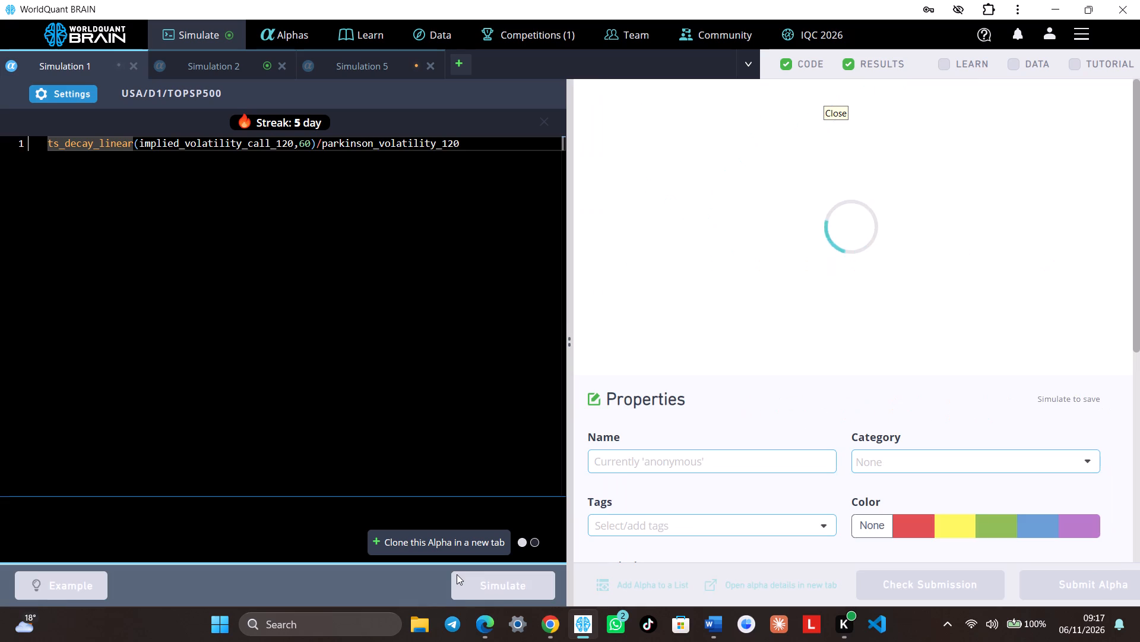
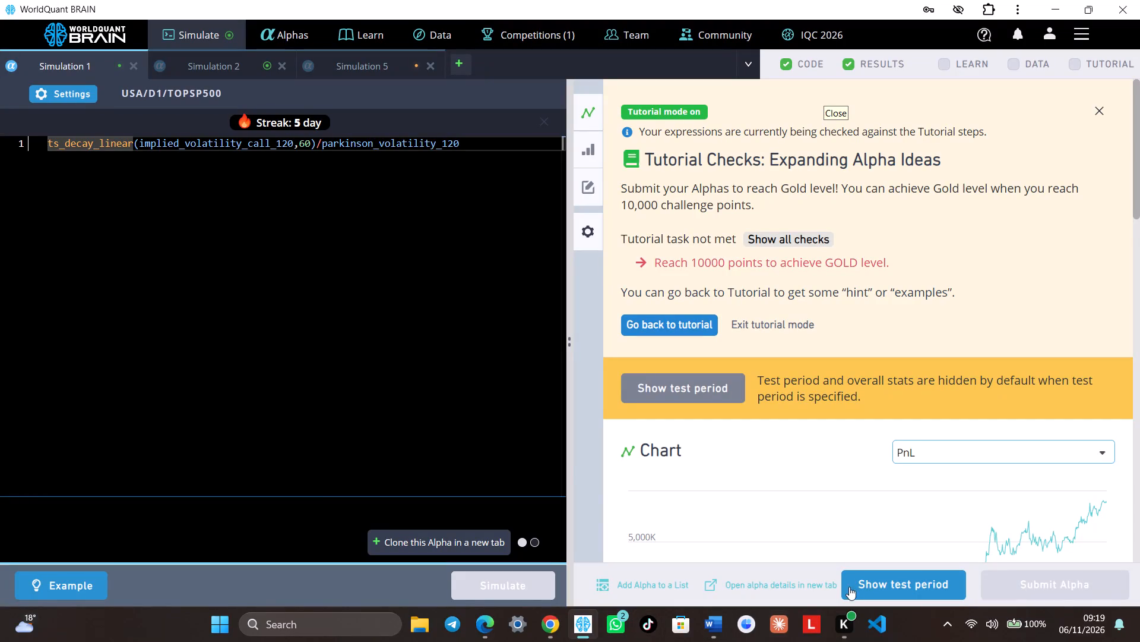
Check the TOPSP500 run's results in Simulation 1, showing the test period, the IS period summary and the failed IS test details.
{"action": "left_click", "coordinate": [864, 578]}
{"action": "scroll", "coordinate": [908, 506], "scroll_direction": "down", "scroll_amount": 6}
{"action": "scroll", "coordinate": [980, 472], "scroll_direction": "down", "scroll_amount": 2}
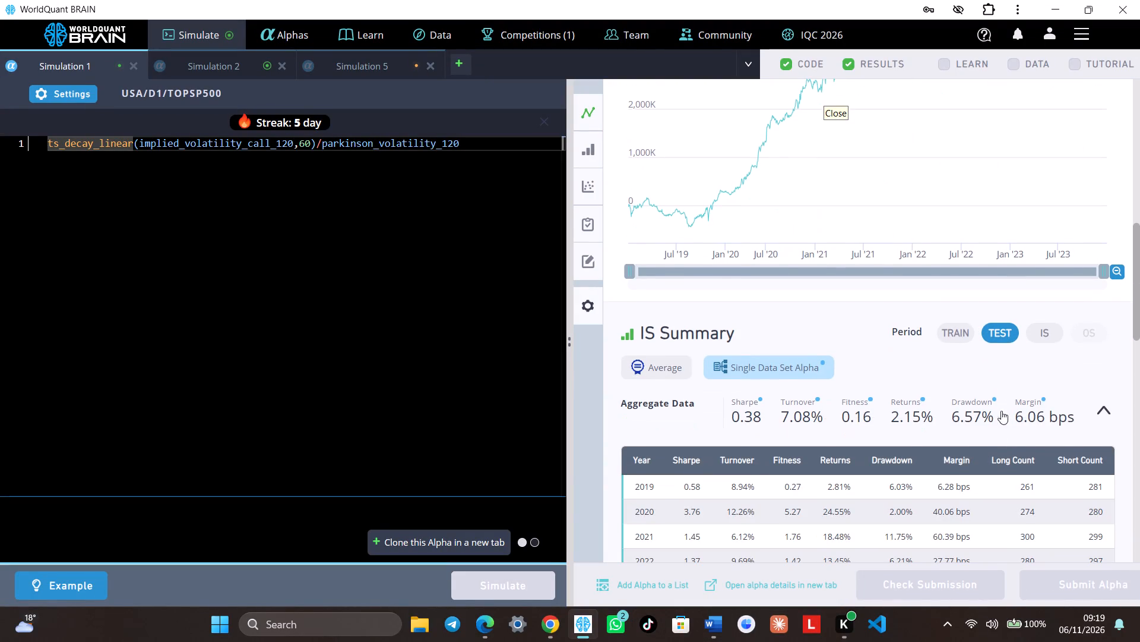
{"action": "left_click", "coordinate": [1043, 332]}
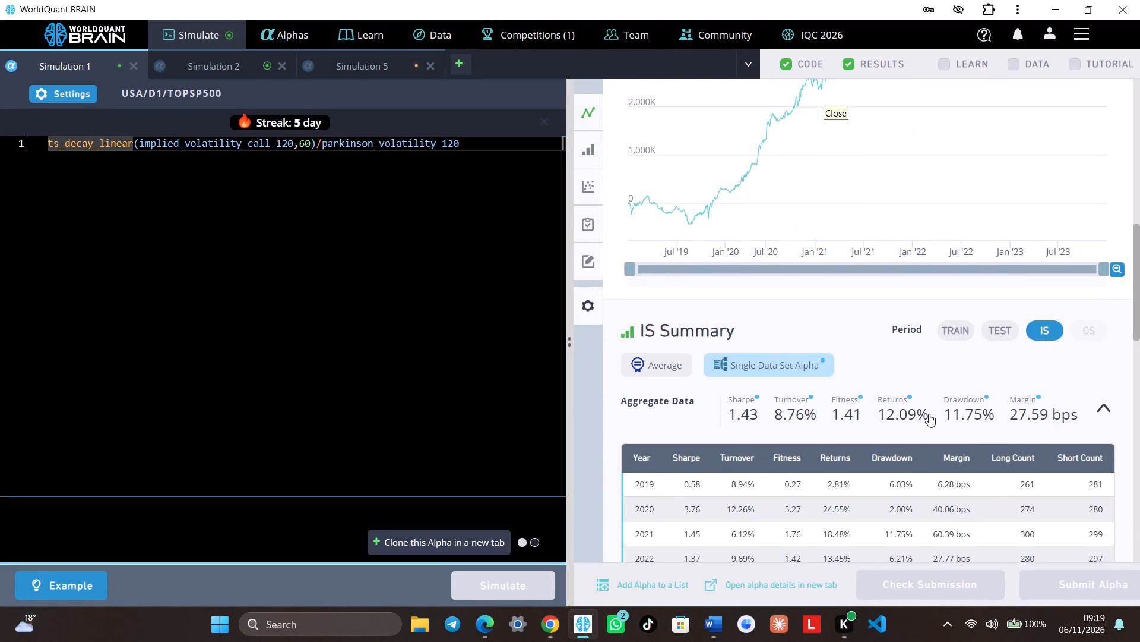
{"action": "scroll", "coordinate": [926, 418], "scroll_direction": "down", "scroll_amount": 6}
{"action": "left_click", "coordinate": [916, 411]}
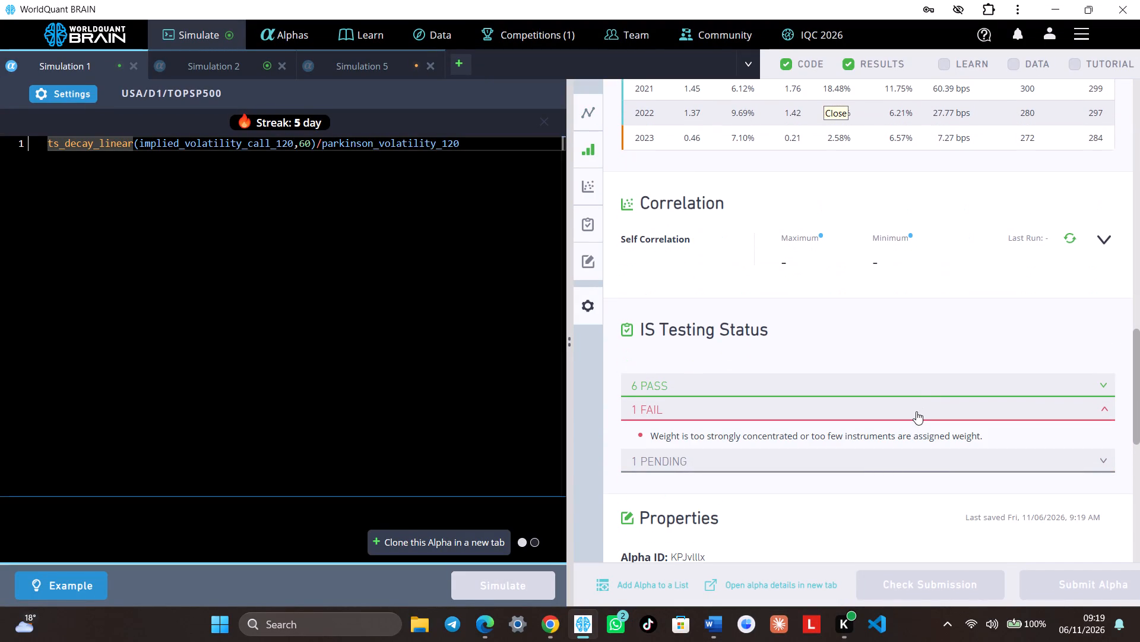
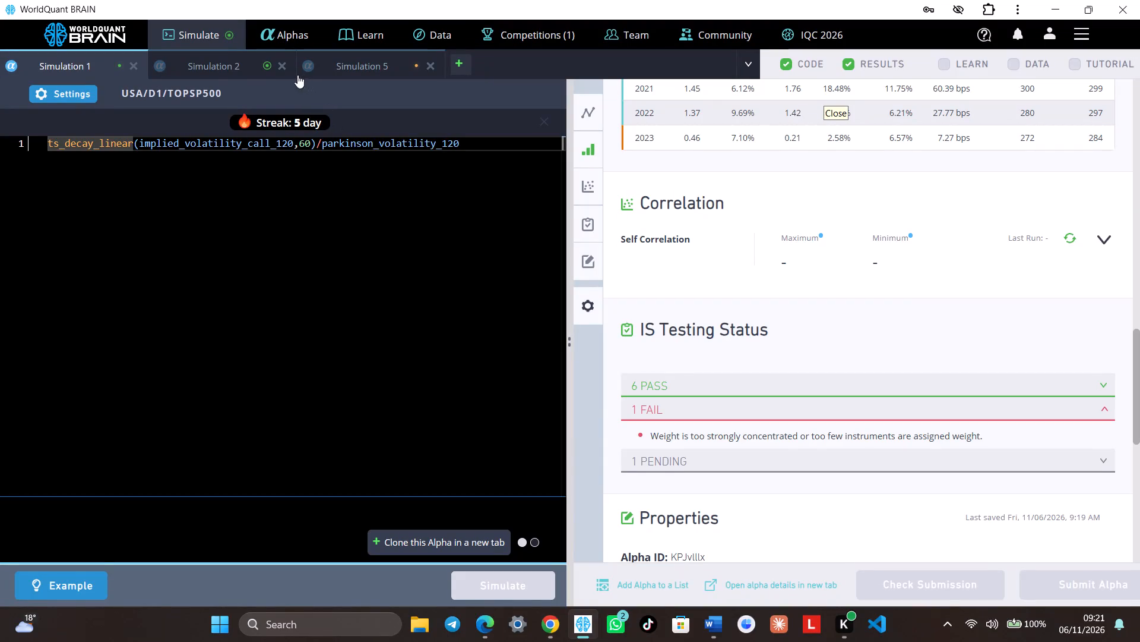
Check the goodwill impairment alpha's results in Simulation 2, showing the test period and the IS period summary.
{"action": "left_click", "coordinate": [233, 62]}
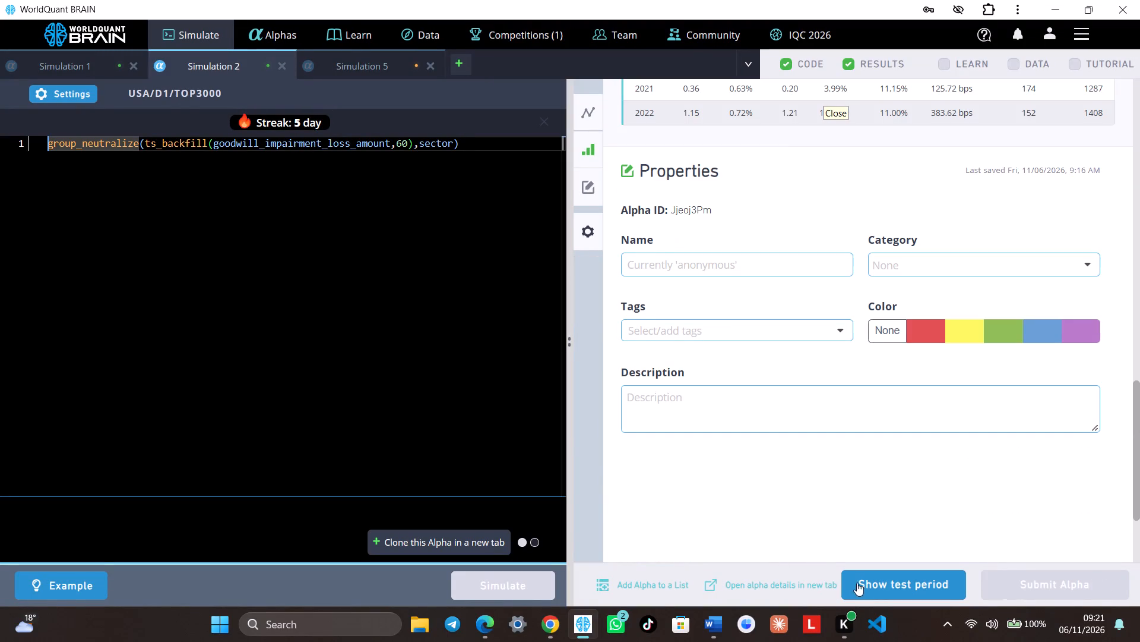
{"action": "left_click", "coordinate": [870, 582]}
{"action": "scroll", "coordinate": [816, 486], "scroll_direction": "up", "scroll_amount": 5}
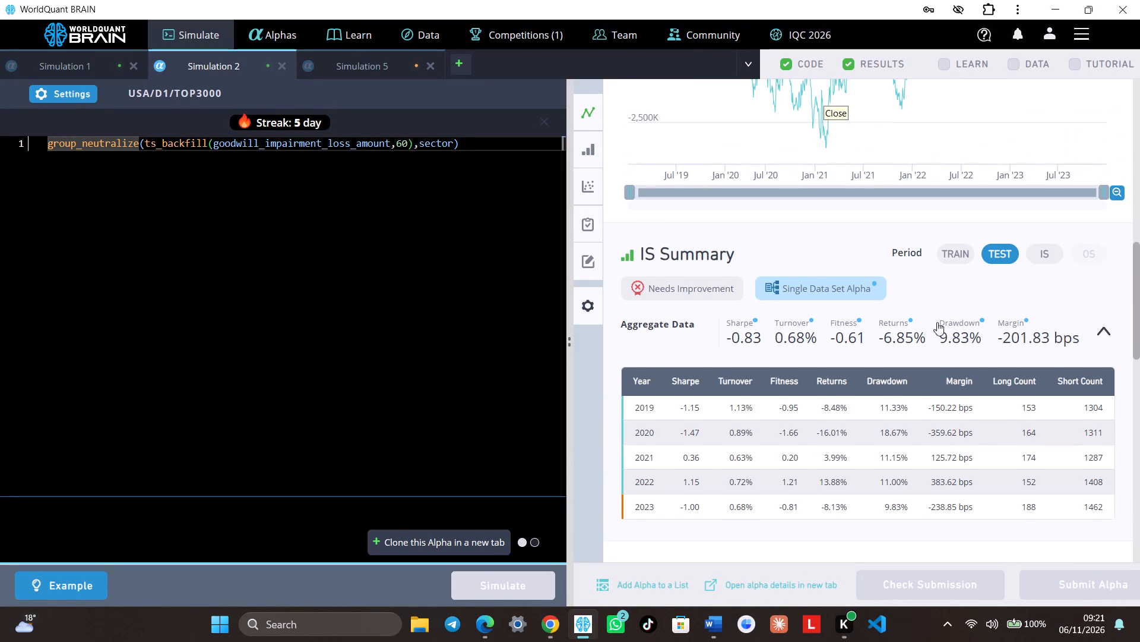
{"action": "left_click", "coordinate": [1043, 252]}
{"action": "left_click", "coordinate": [1043, 259]}
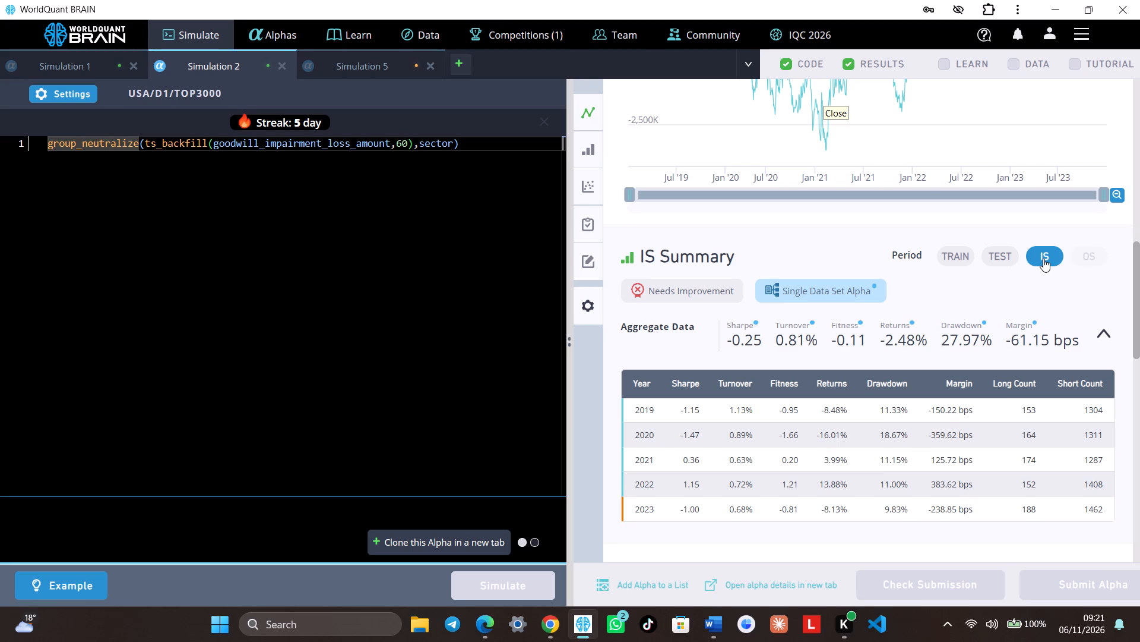